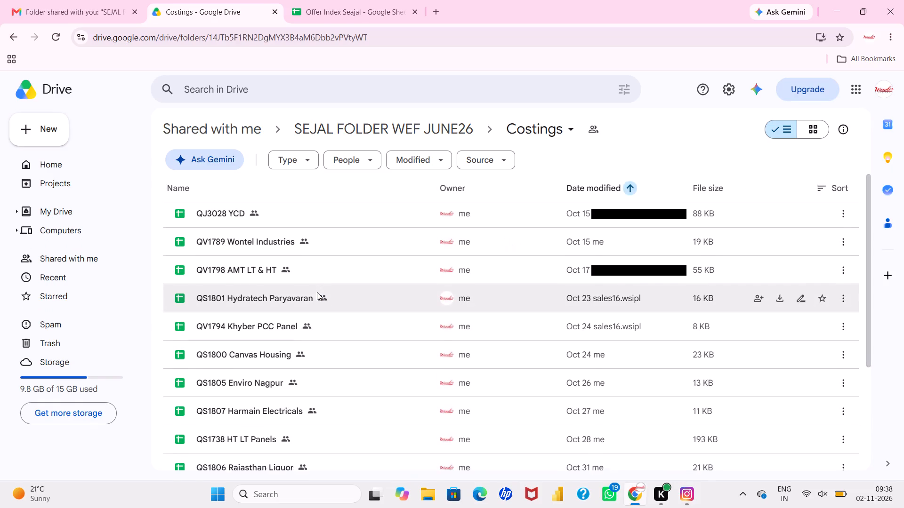
Open the Seajal Costings spreadsheet from the Costings folder.
scroll(317, 292, "down", 2)
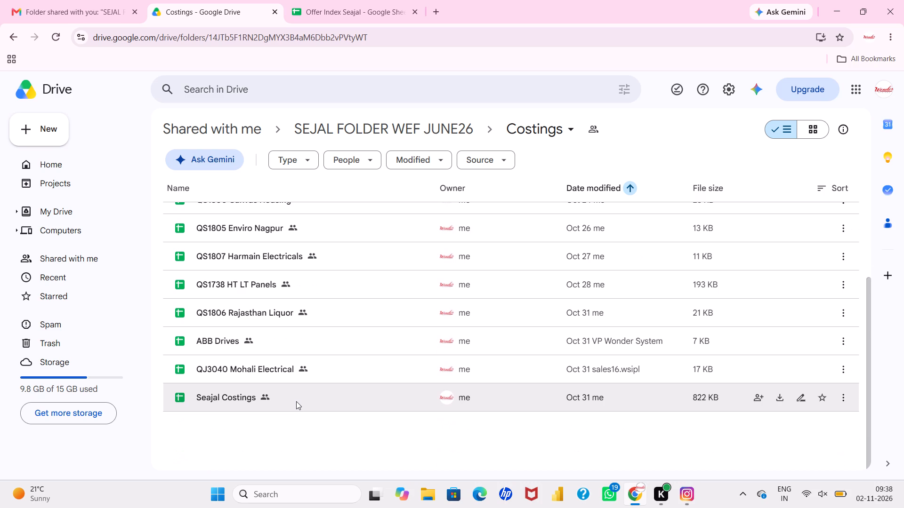
double_click(296, 401)
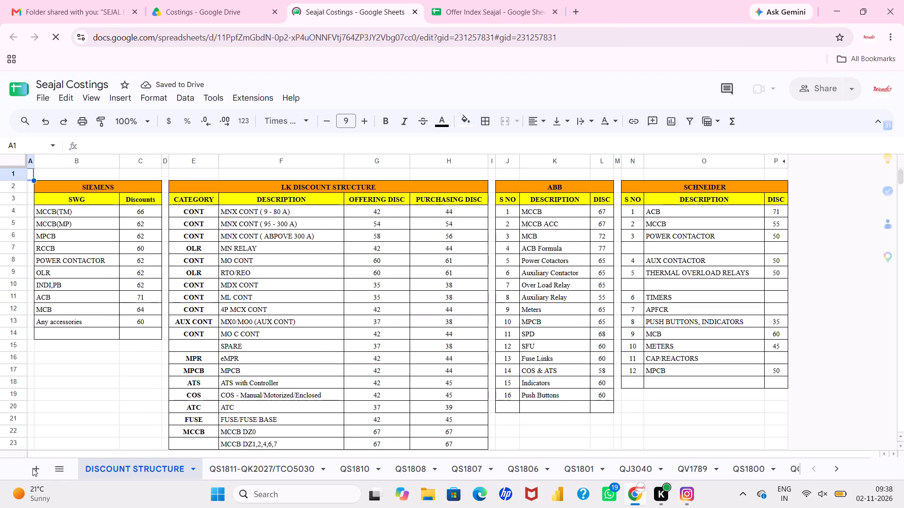
Add a new sheet after DISCOUNT STRUCTURE and name it QK2029.
left_click(31, 468)
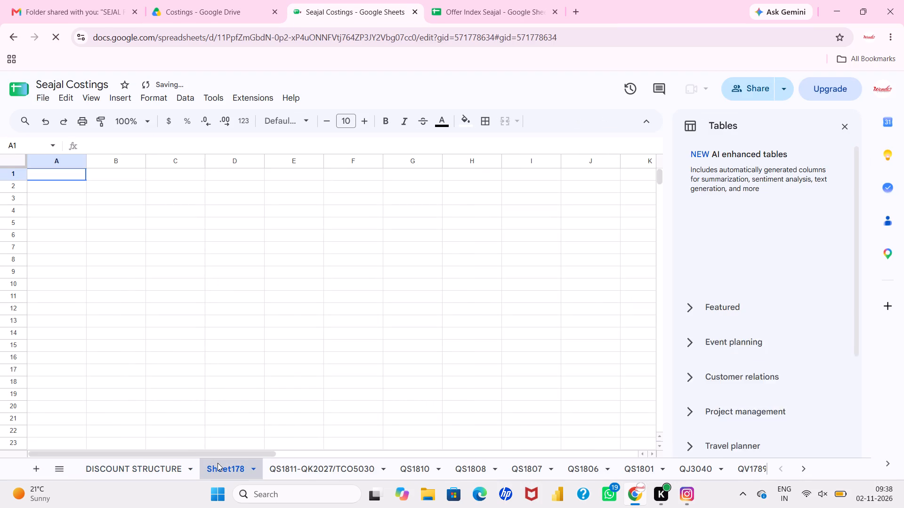
right_click(218, 463)
left_click(219, 321)
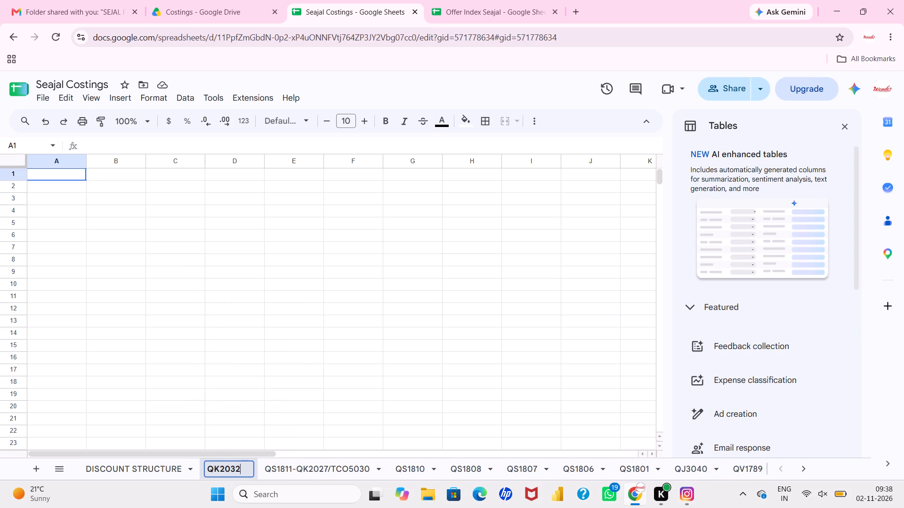
key("BackSpace")
key("BackSpace")
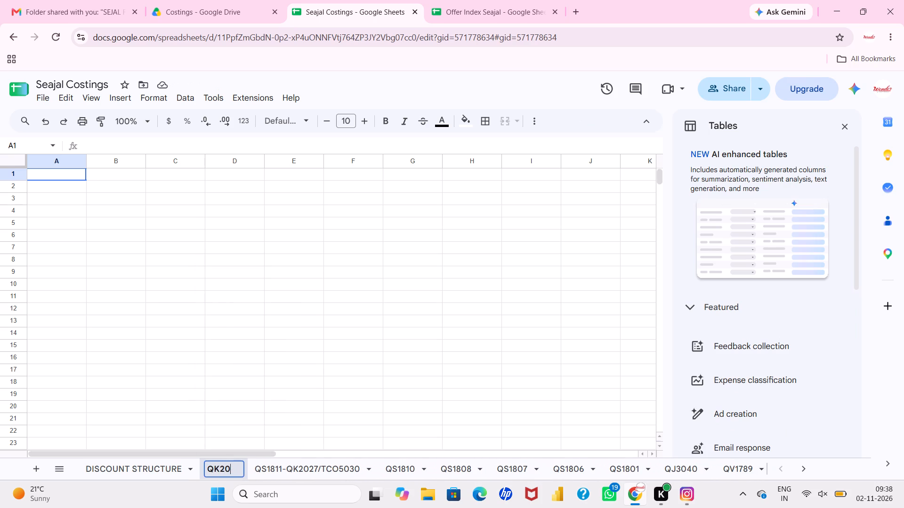
type("29")
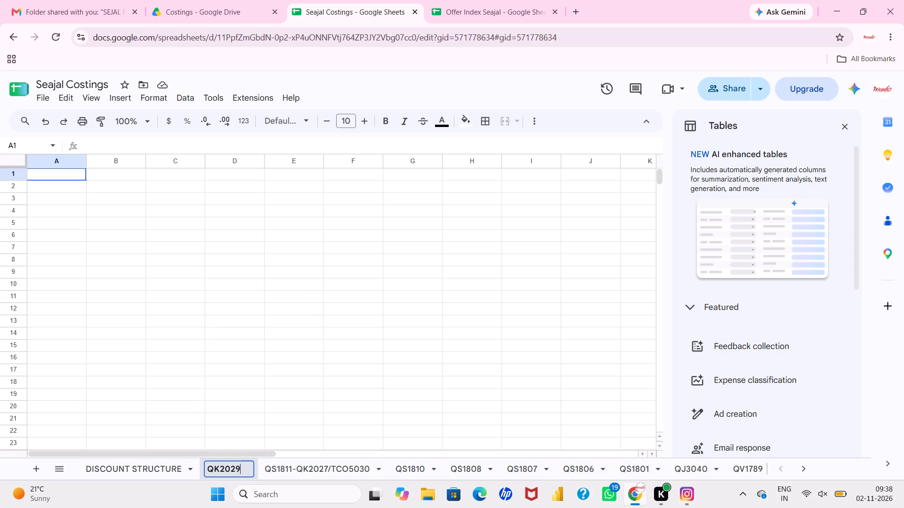
key("Return")
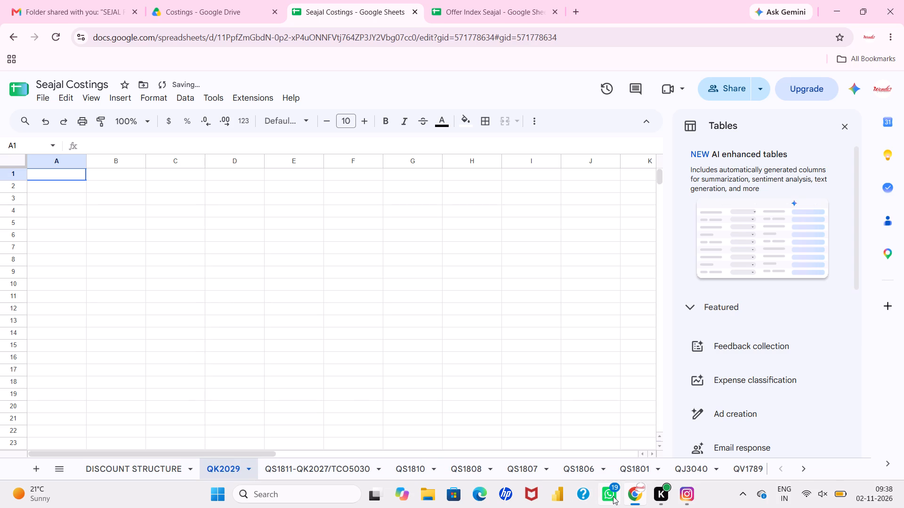
Look up the QK2029 enquiry entry in the Offer Index Seajal spreadsheet.
left_click(456, 0)
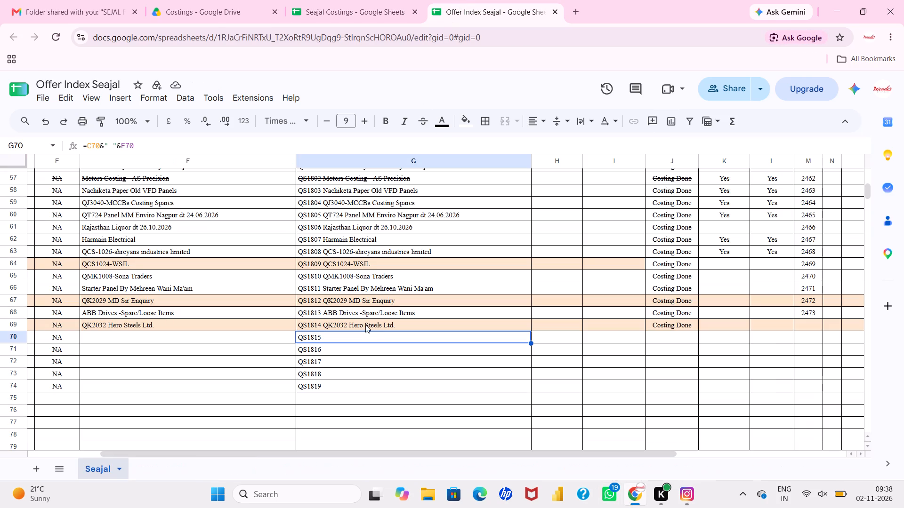
left_click(371, 303)
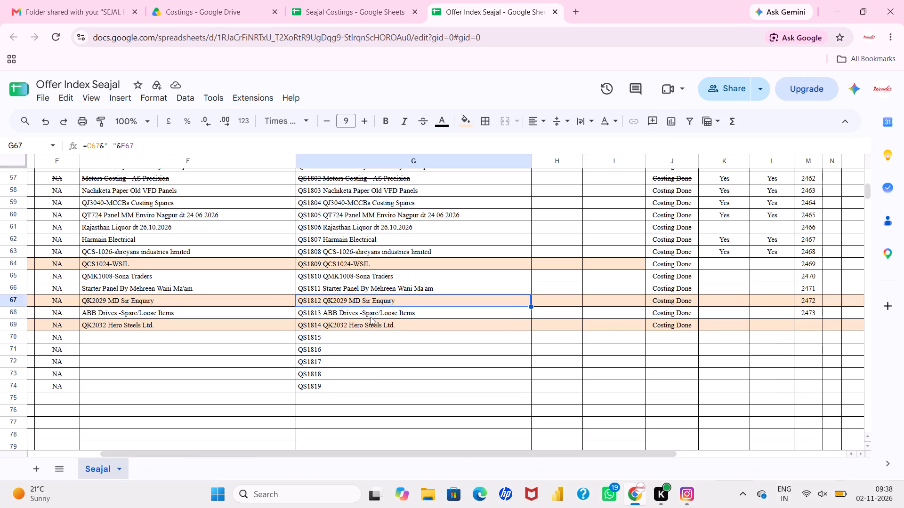
left_click(371, 336)
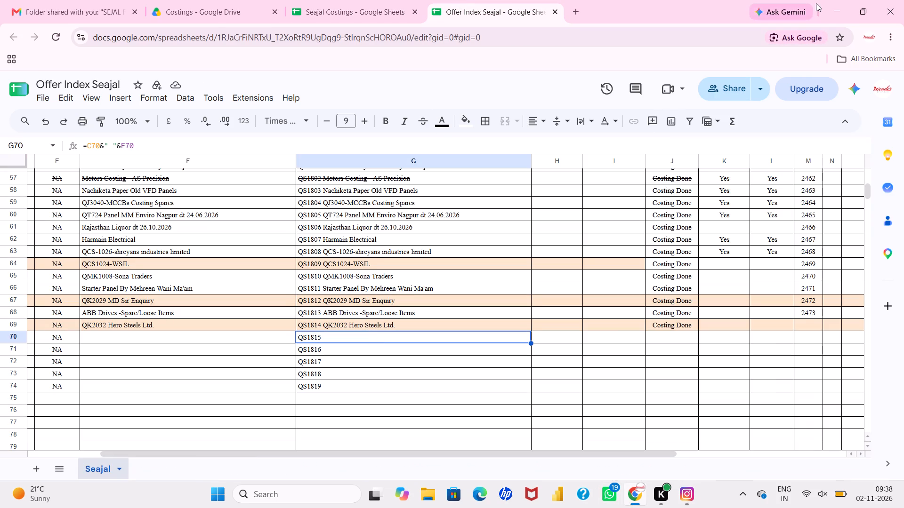
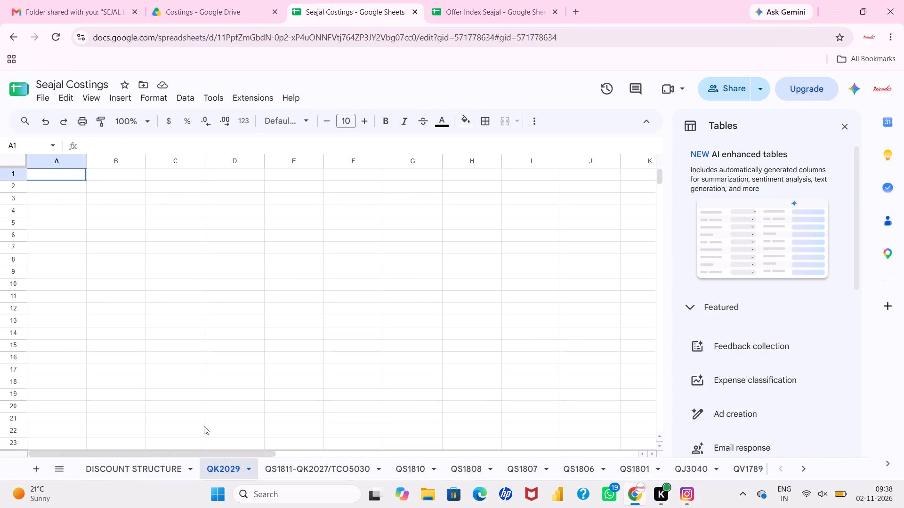
Close the Tables suggestions pane on the blank QK2029 sheet.
left_click(78, 175)
left_click(844, 119)
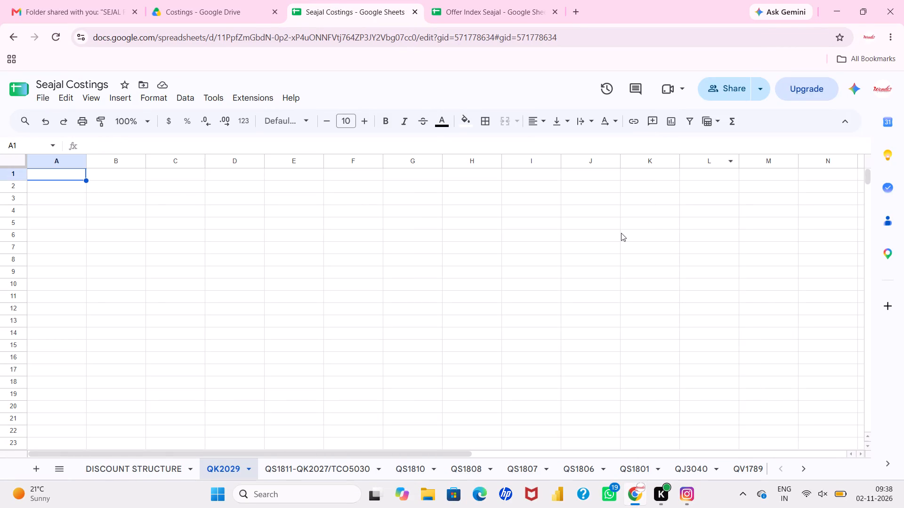
left_click(621, 233)
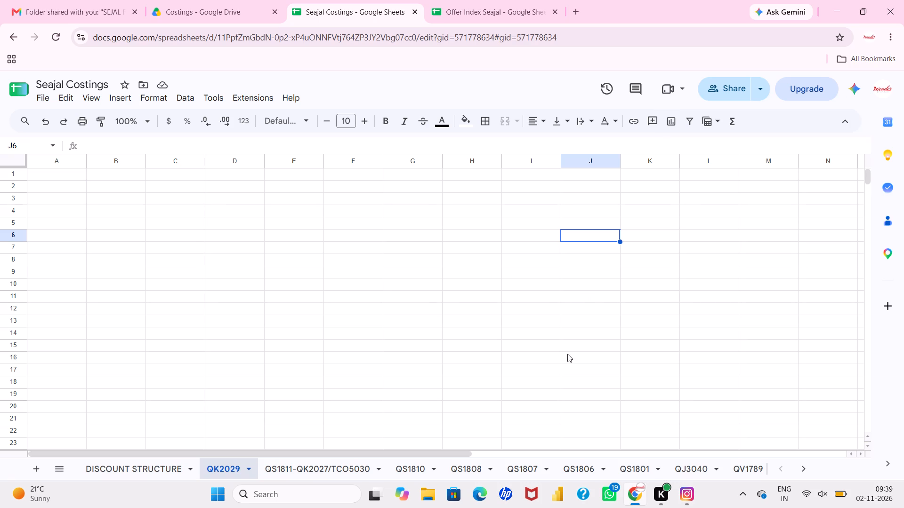
Open the QS1812.xlsx costing workbook from the desktop Costings folder in Excel.
left_click(421, 500)
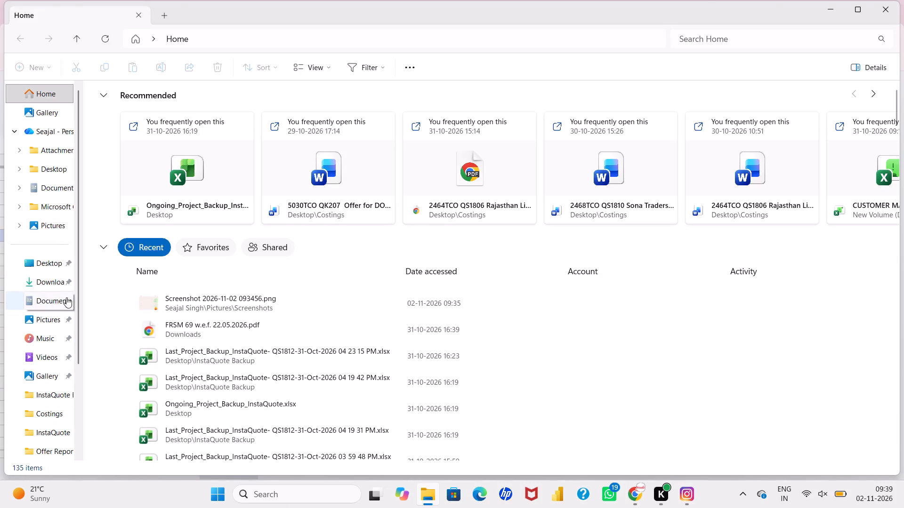
double_click(58, 285)
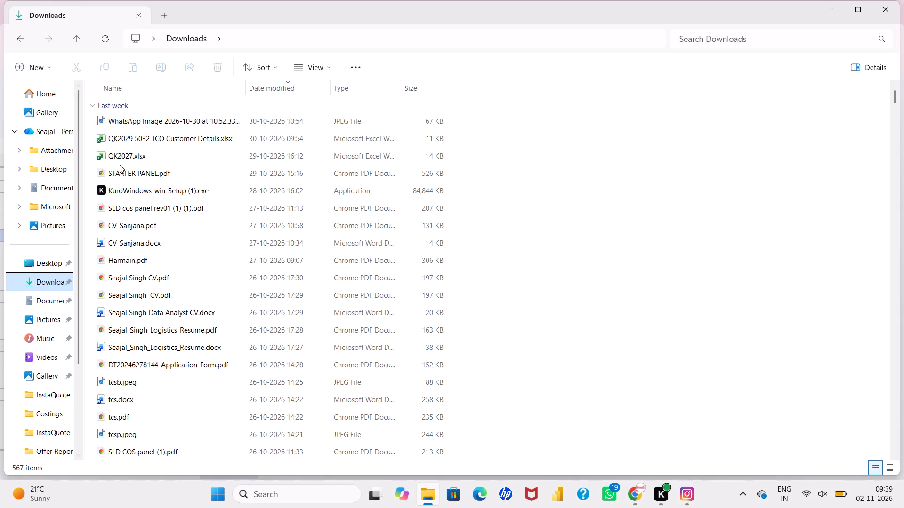
double_click(48, 419)
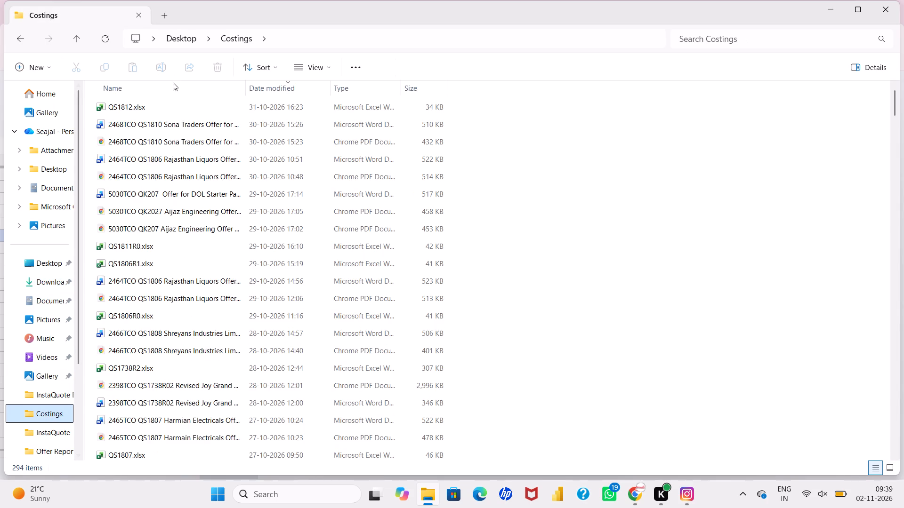
left_click(158, 109)
double_click(158, 109)
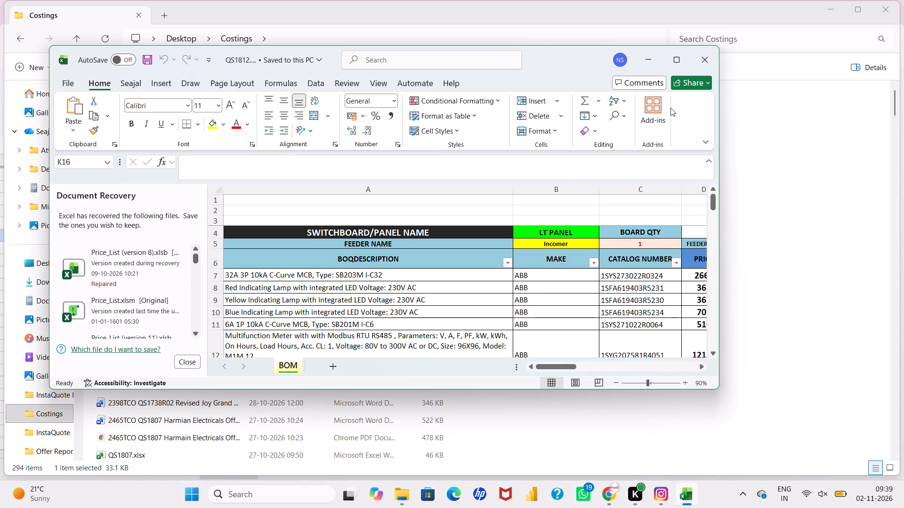
Maximize the workbook window and close the Document Recovery pane, keeping the recovered files available for the next Excel start.
left_click(678, 62)
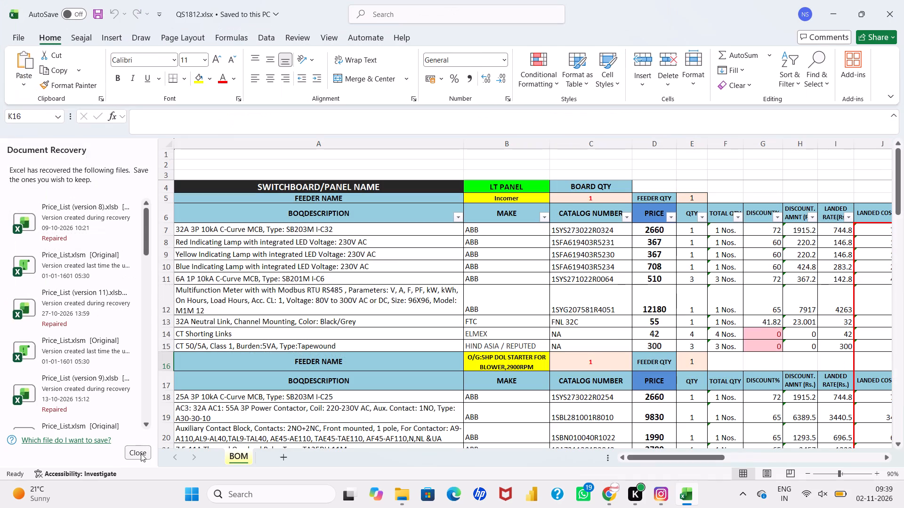
left_click(140, 456)
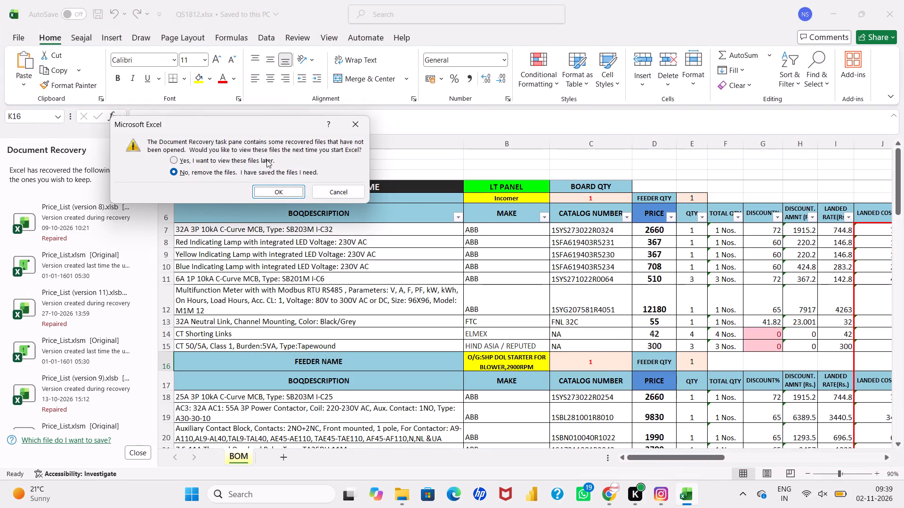
left_click(266, 159)
left_click(277, 195)
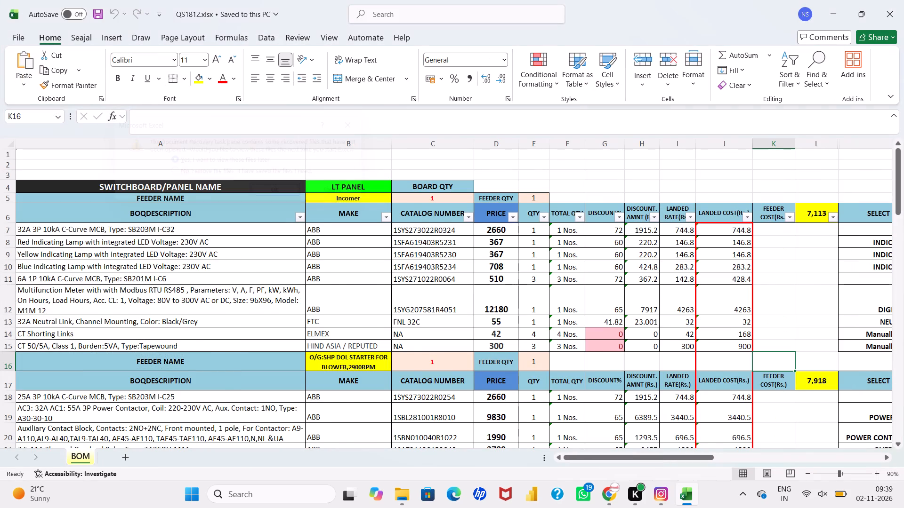
Copy the BOM from SWITCHBOARD/PANEL NAME through TOTAL SWITCHGEAR COST (A4:J49) and paste it at B4 of the QK2029 sheet in Google Sheets.
left_click_drag(280, 187, 722, 489)
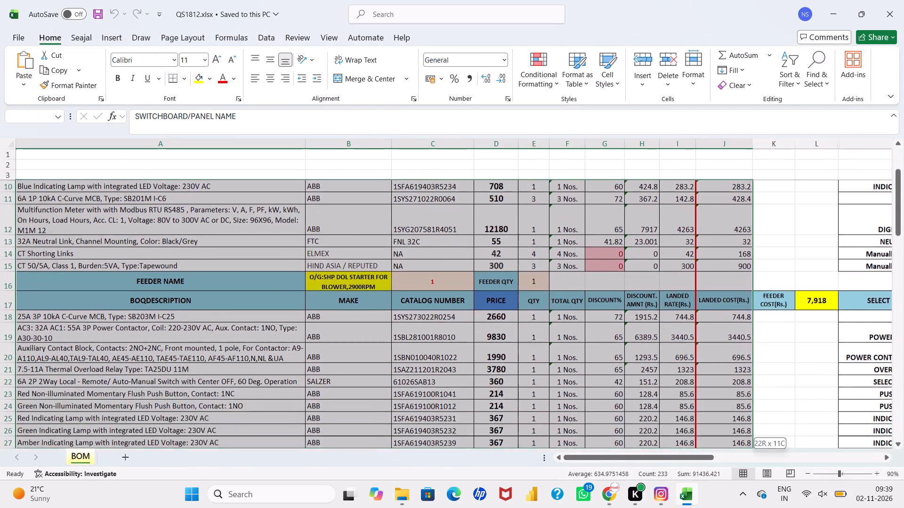
left_click_drag(722, 489, 719, 503)
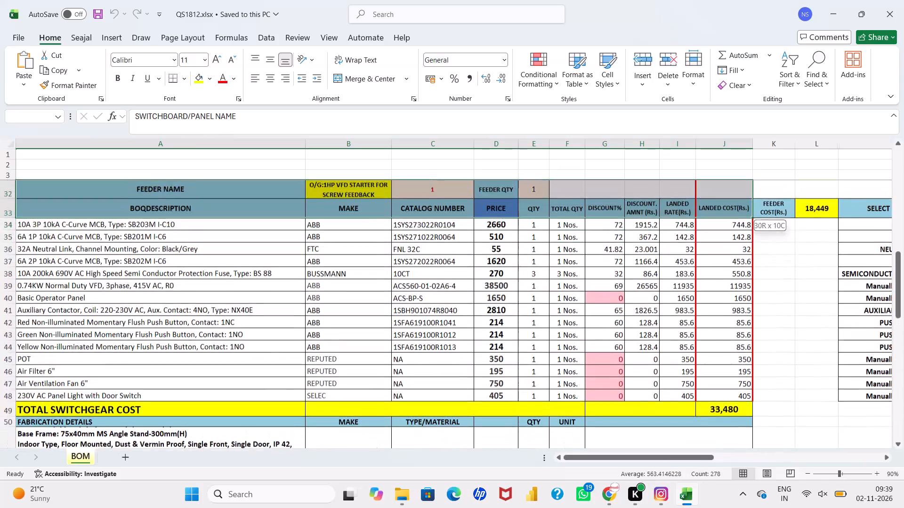
left_click_drag(719, 503, 723, 200)
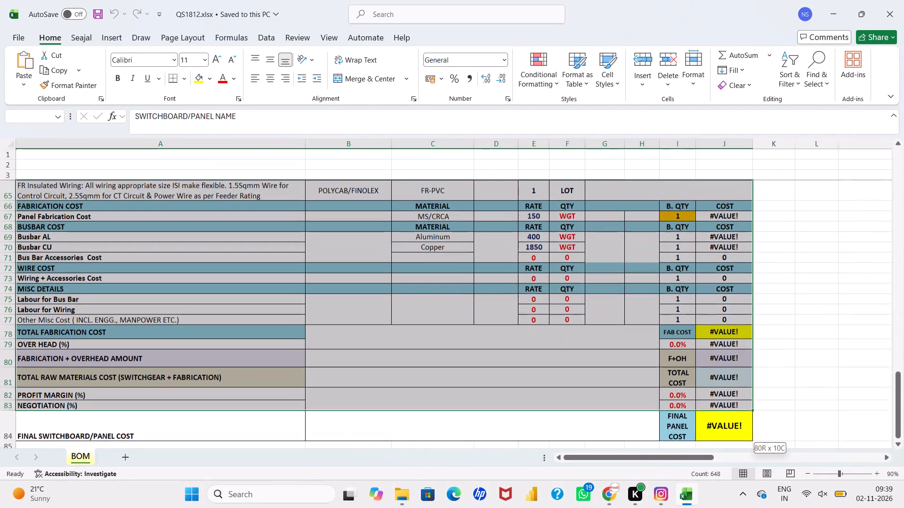
left_click_drag(723, 200, 713, 249)
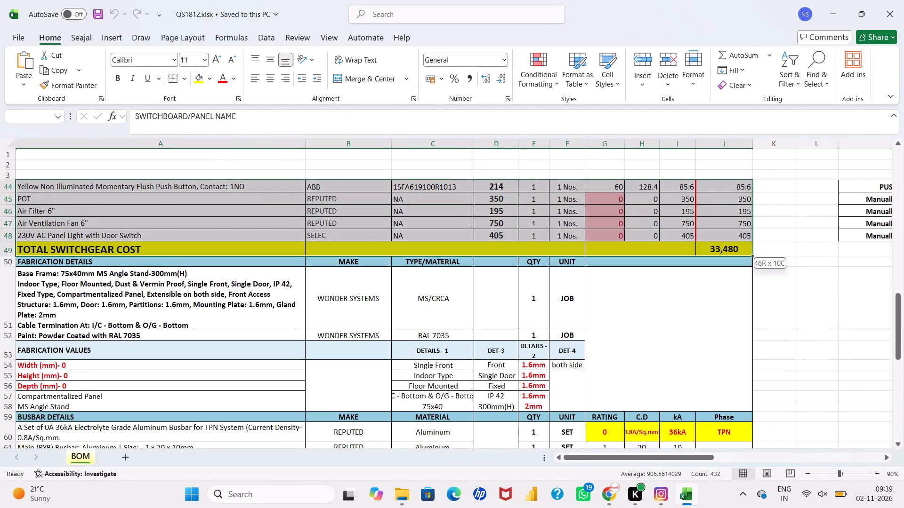
left_click_drag(713, 249, 713, 252)
key("ctrl+c")
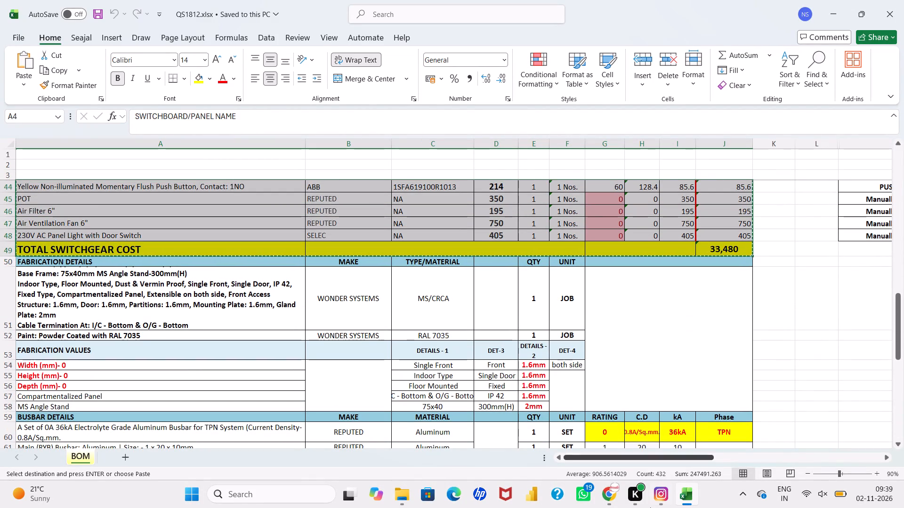
left_click(611, 495)
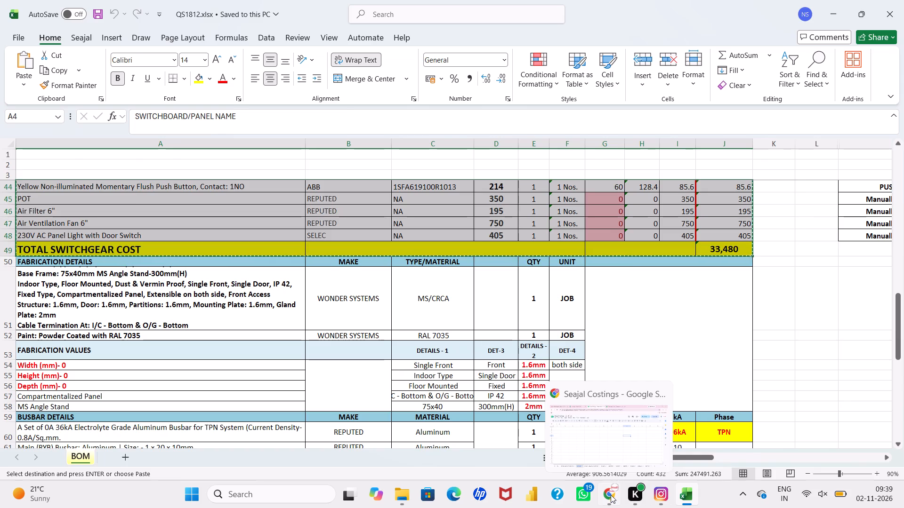
left_click(137, 214)
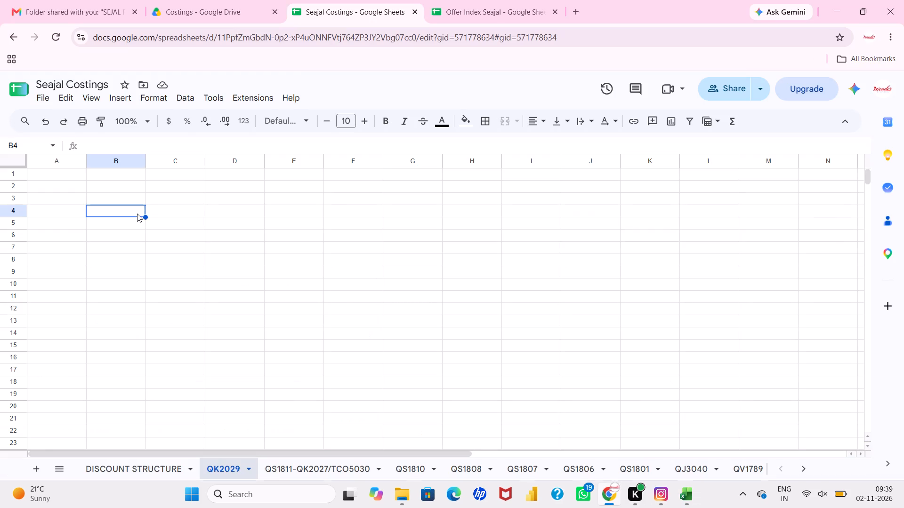
key("ctrl+v")
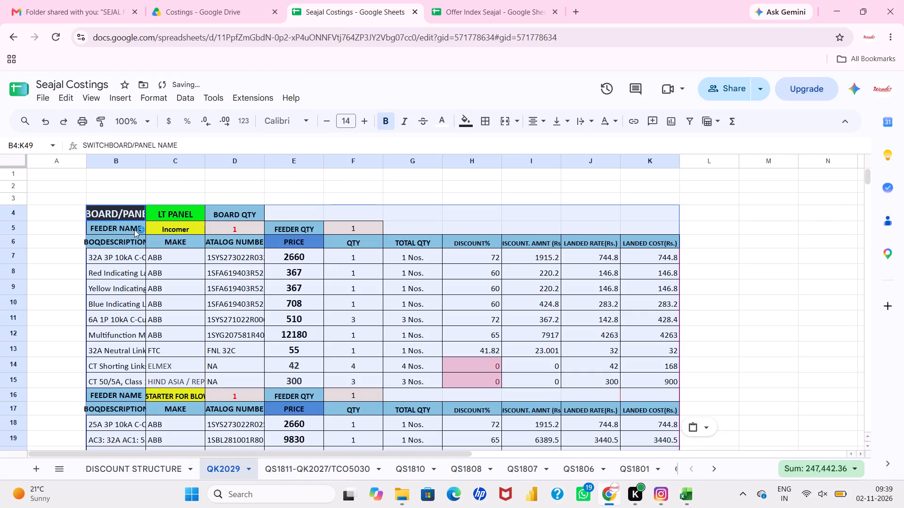
Format the pasted BOM range in Times New Roman at font size 9.
left_click(305, 119)
left_click(308, 233)
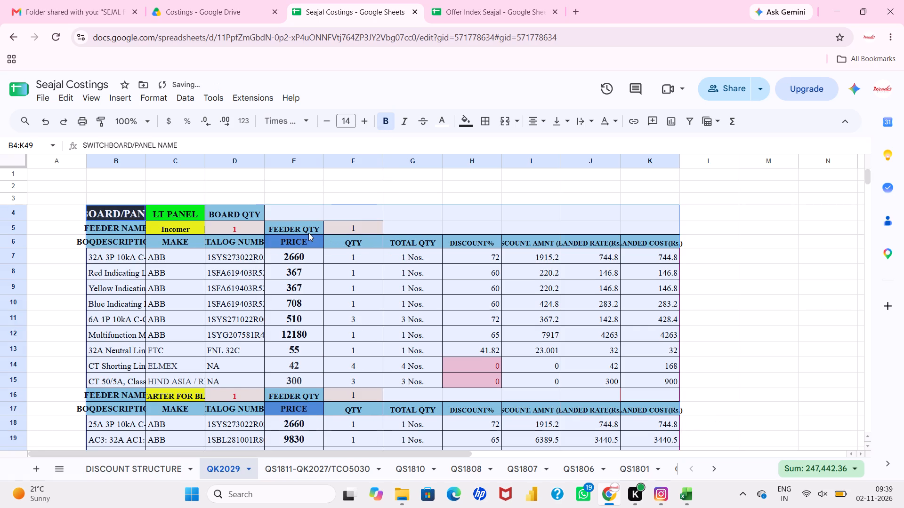
triple_click(331, 117)
left_click(331, 117)
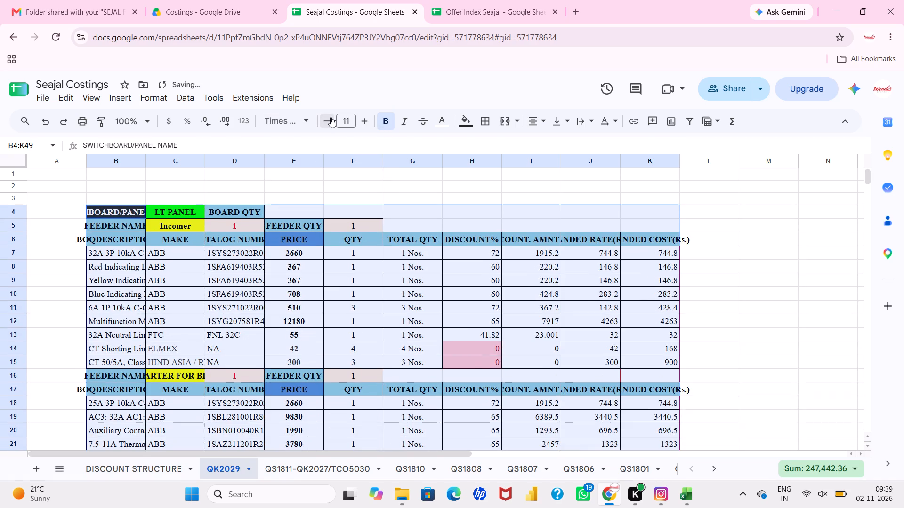
left_click(331, 117)
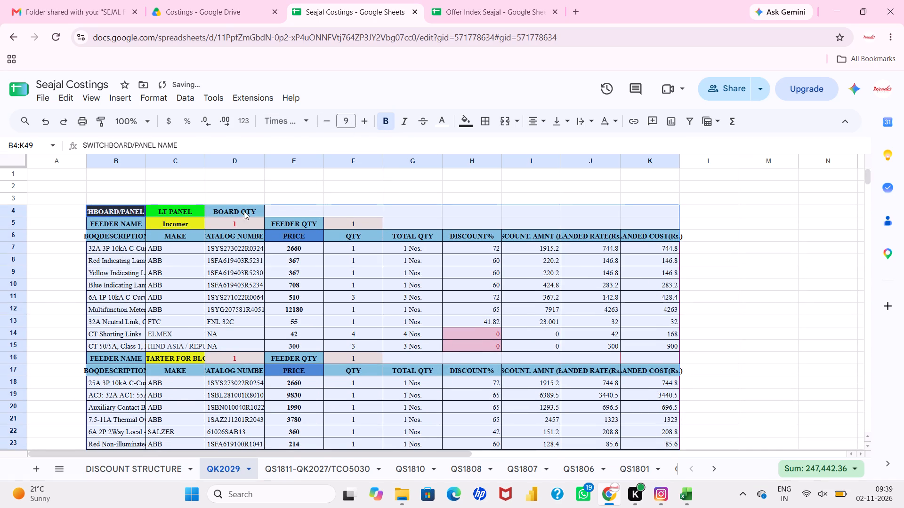
Remove every "Nos." from the TOTAL QTY column (G) by replacing it with nothing.
left_click(415, 161)
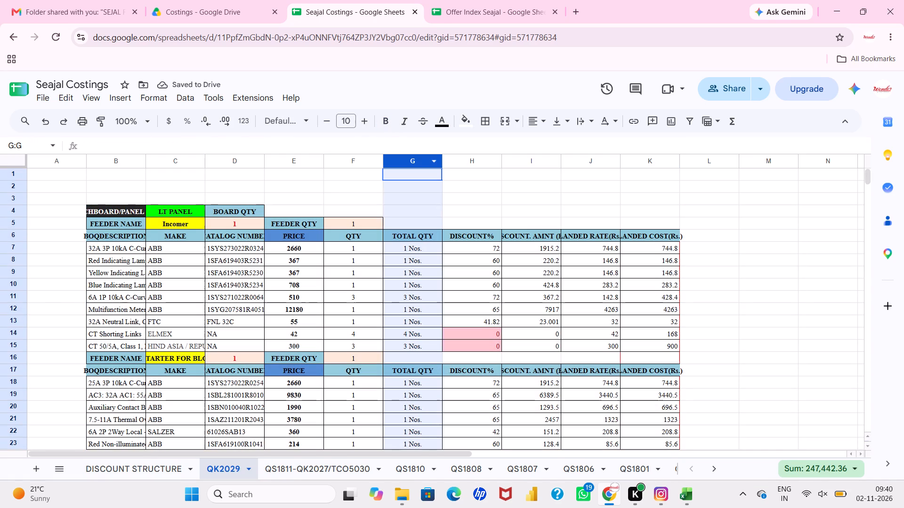
left_click(67, 102)
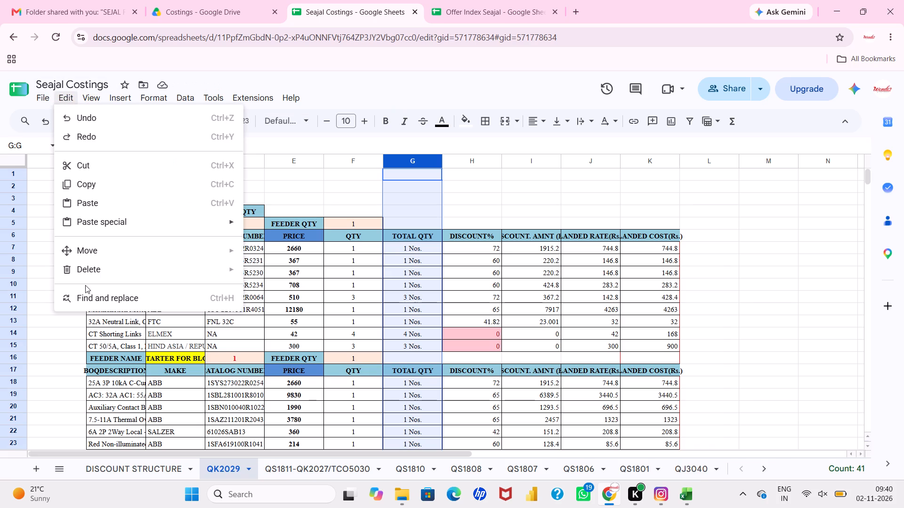
left_click(87, 296)
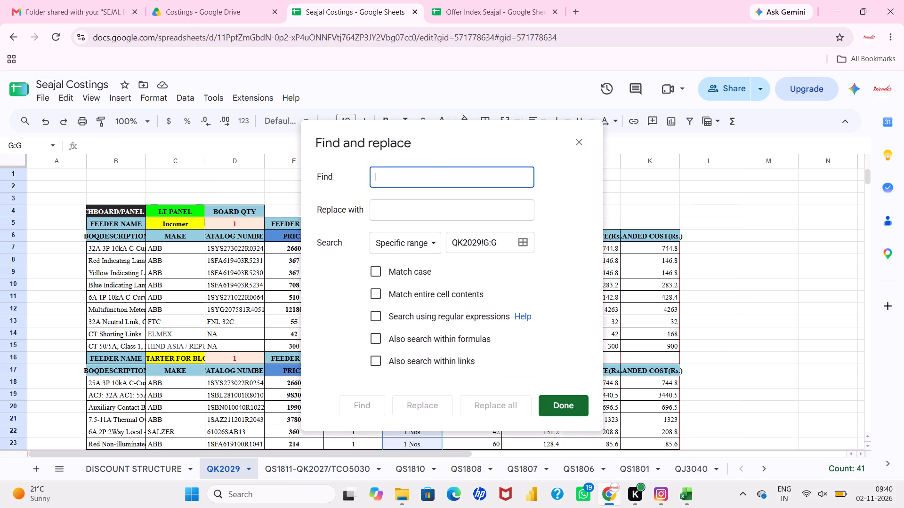
key("n")
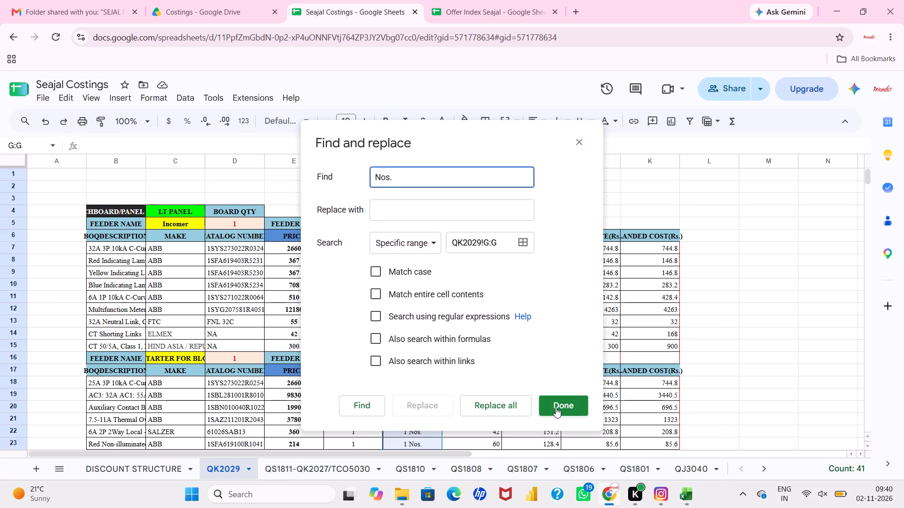
left_click(520, 400)
left_click(563, 400)
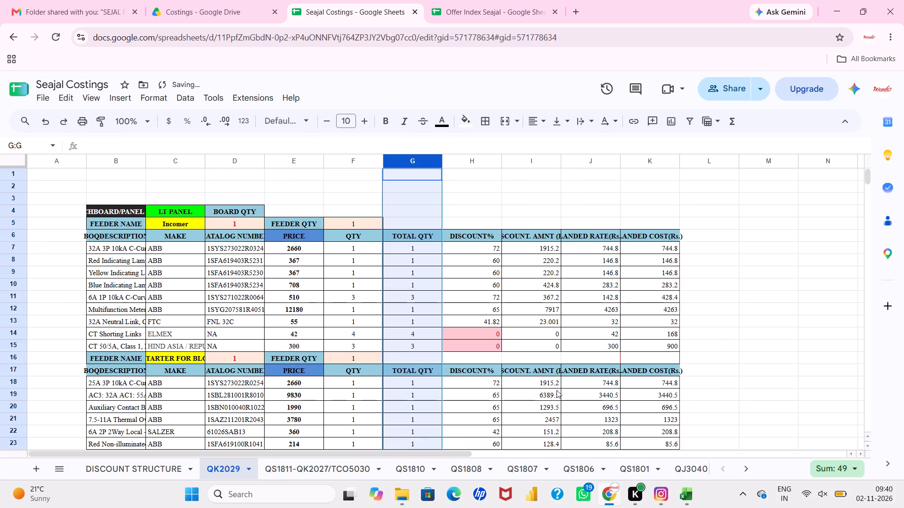
Fit the CATALOG NUMBER column to its contents and widen the BOQDESCRIPTION column to about three times its width.
left_click(507, 317)
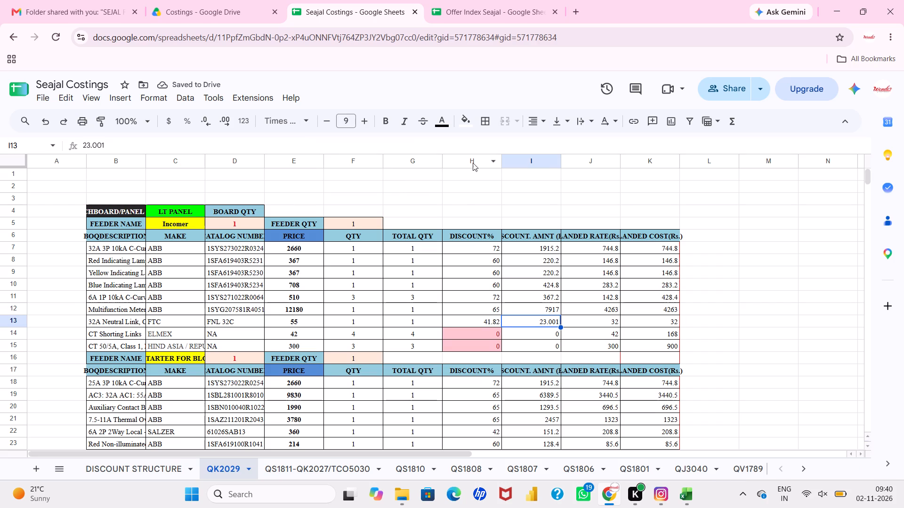
double_click(261, 160)
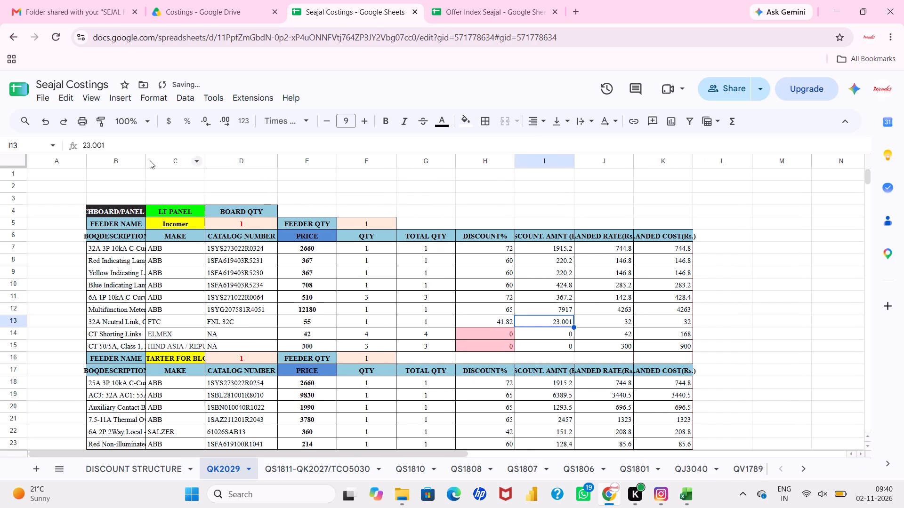
left_click_drag(145, 160, 282, 156)
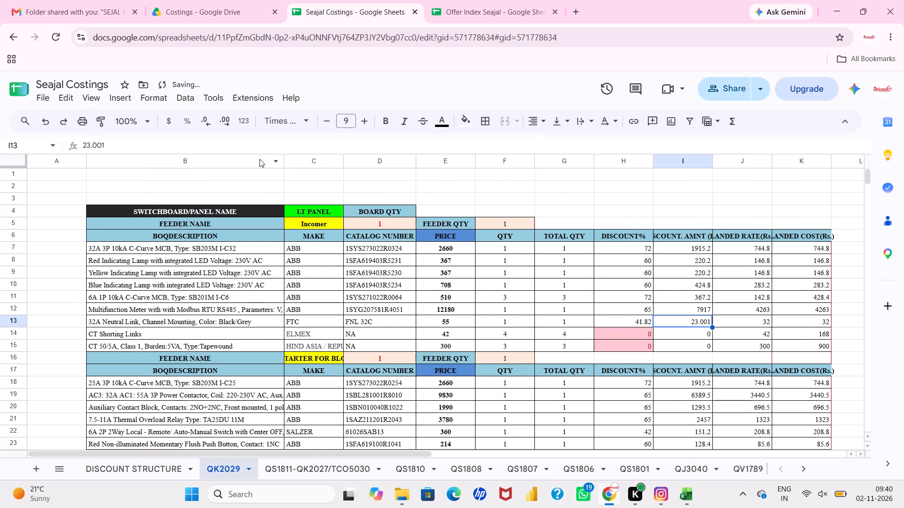
Wrap the text in the whole BOQDESCRIPTION column (B).
left_click(259, 159)
left_click(545, 121)
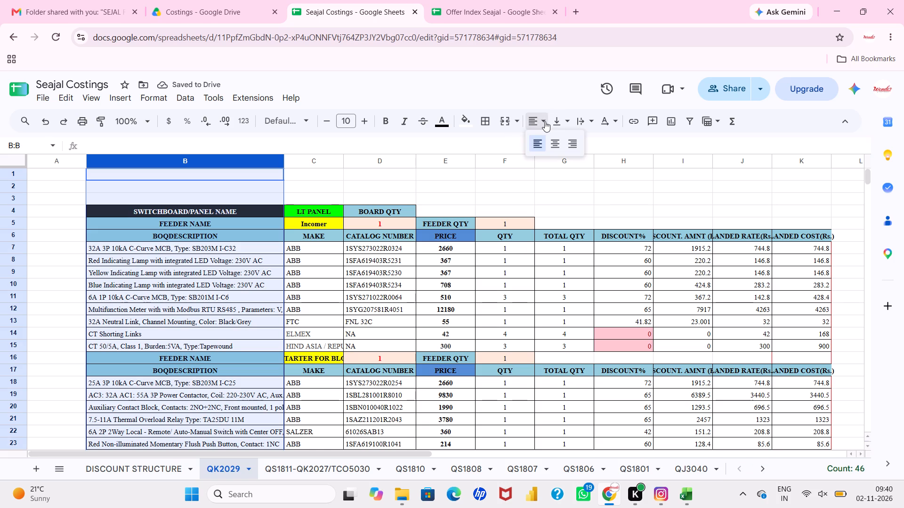
left_click(588, 121)
left_click(603, 143)
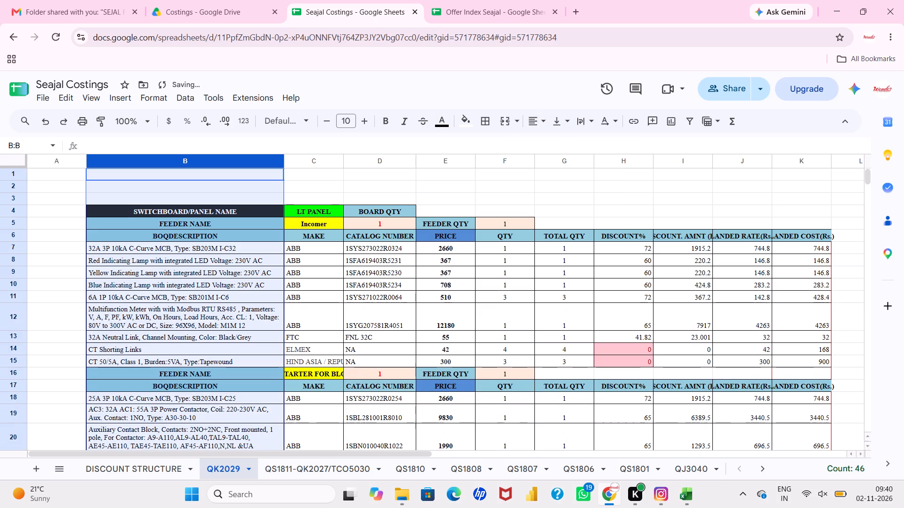
Look down the BOM rows for cut-off text and fit the MAKE column (C) to its contents.
left_click(395, 222)
scroll(395, 222, "down", 3)
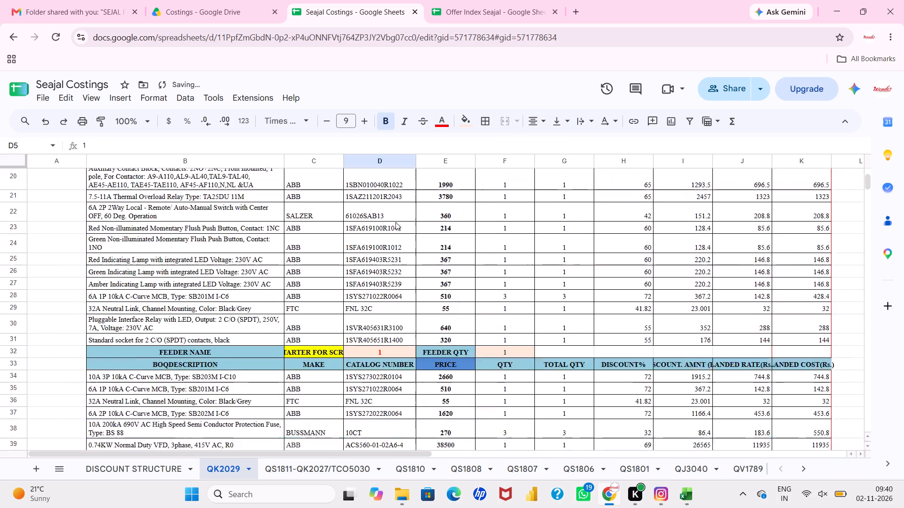
scroll(395, 222, "down", 1)
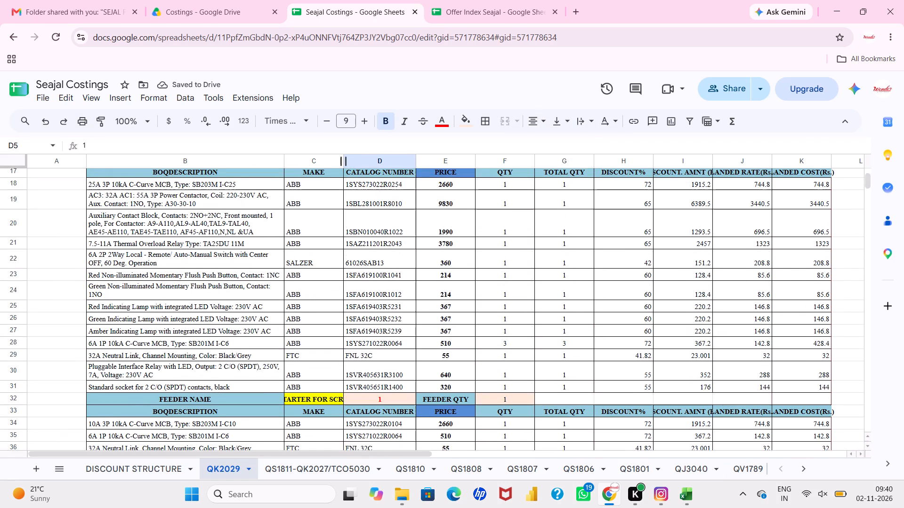
double_click(344, 159)
scroll(385, 272, "up", 2)
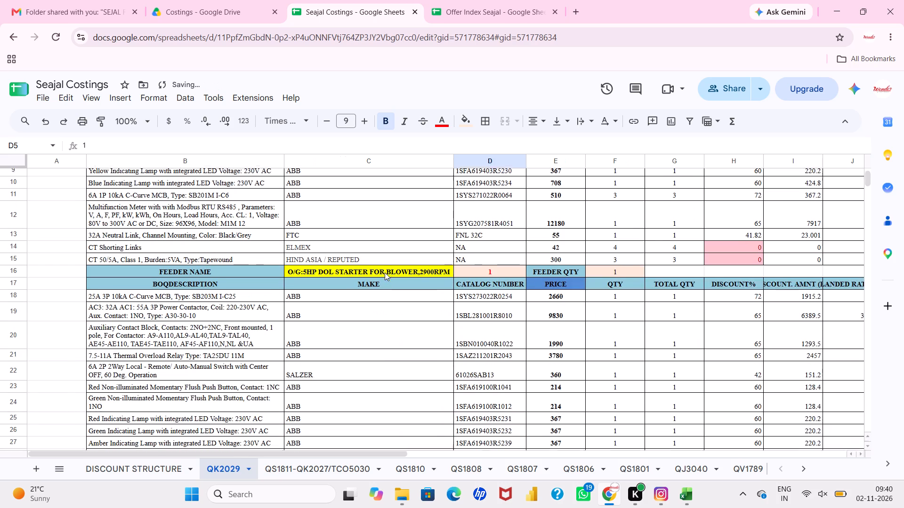
Wrap the text in the MAKE column (C) and narrow the column to about half its width.
left_click(380, 160)
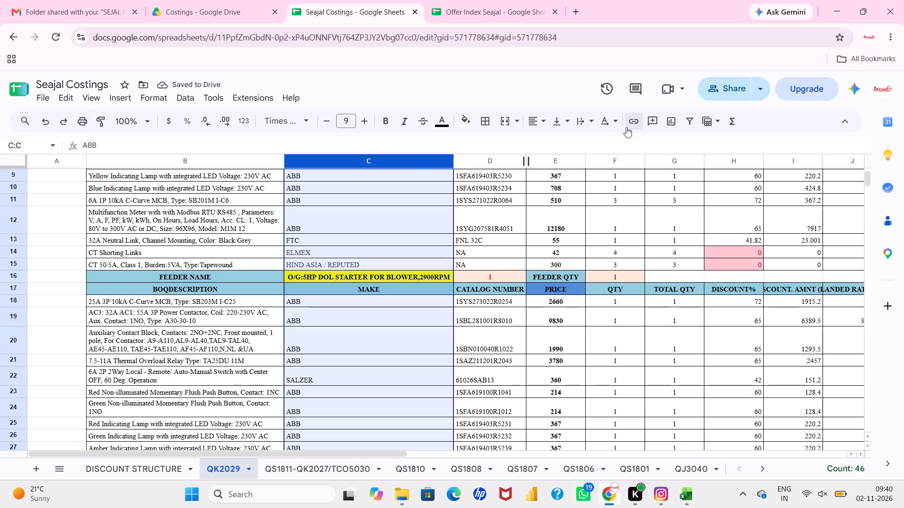
left_click_drag(587, 121, 602, 143)
left_click(602, 143)
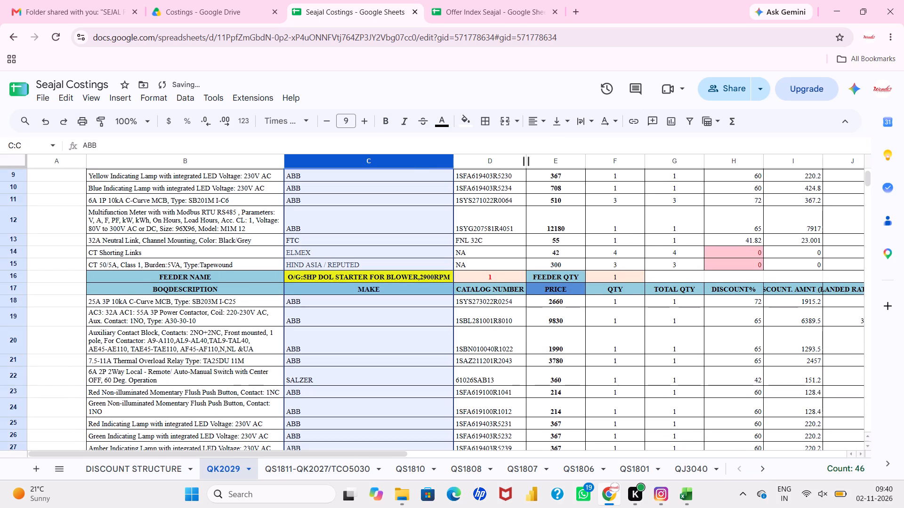
left_click_drag(453, 165, 370, 175)
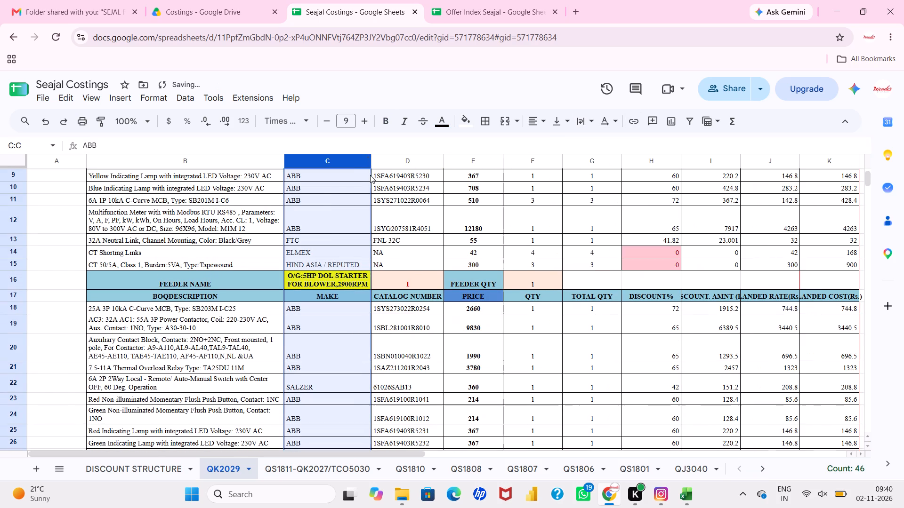
left_click_drag(372, 163, 366, 165)
left_click_drag(366, 165, 371, 163)
left_click(415, 304)
Fit columns D to K, CATALOG NUMBER through LANDED COST, to their contents and centre their text horizontally.
scroll(415, 304, "up", 4)
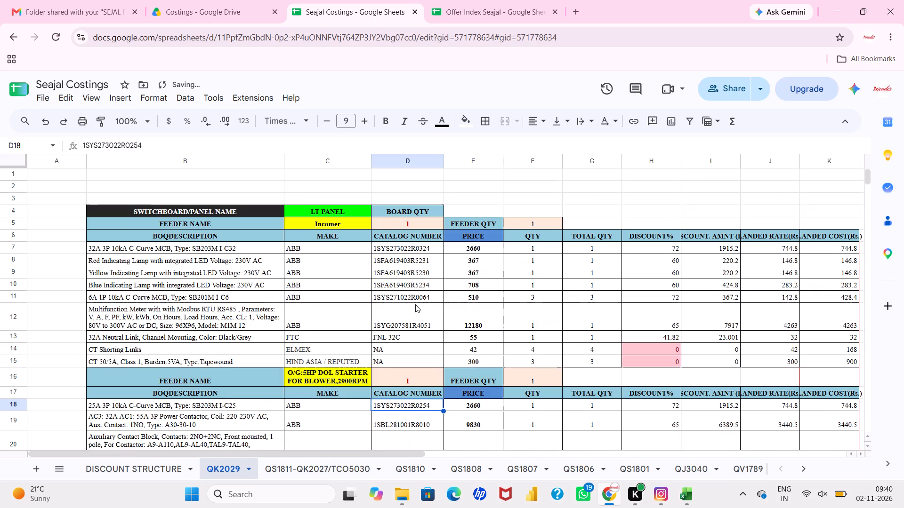
left_click_drag(387, 160, 608, 185)
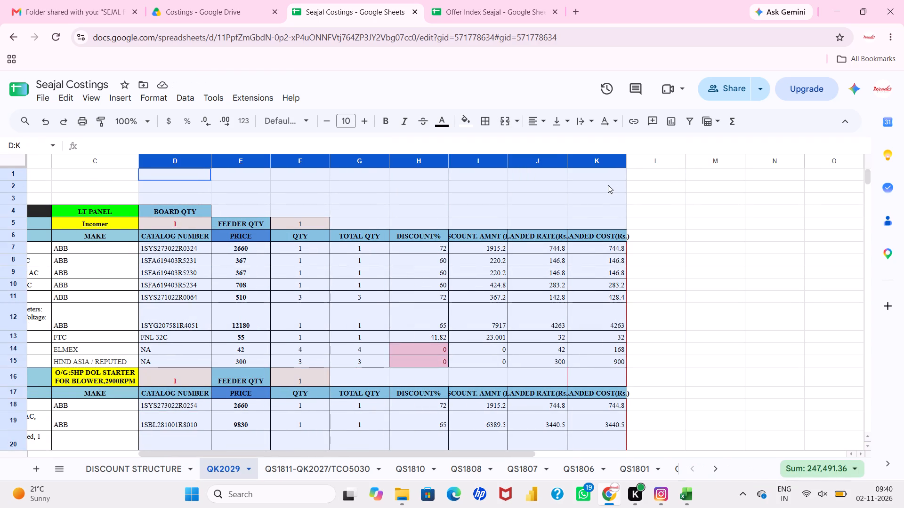
double_click(565, 163)
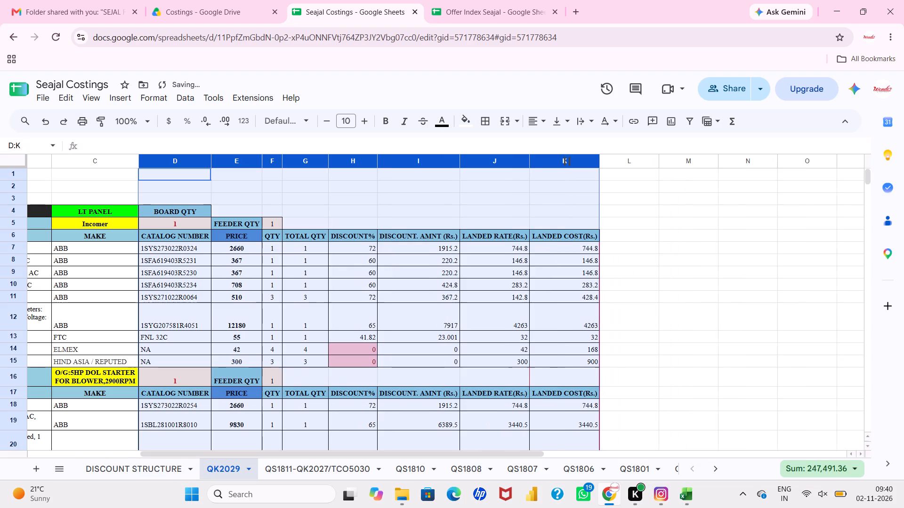
left_click(543, 119)
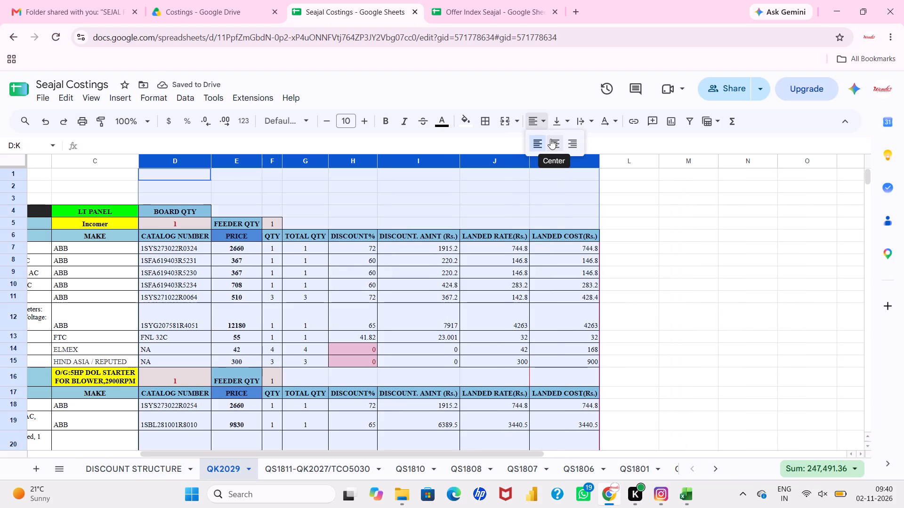
left_click(550, 139)
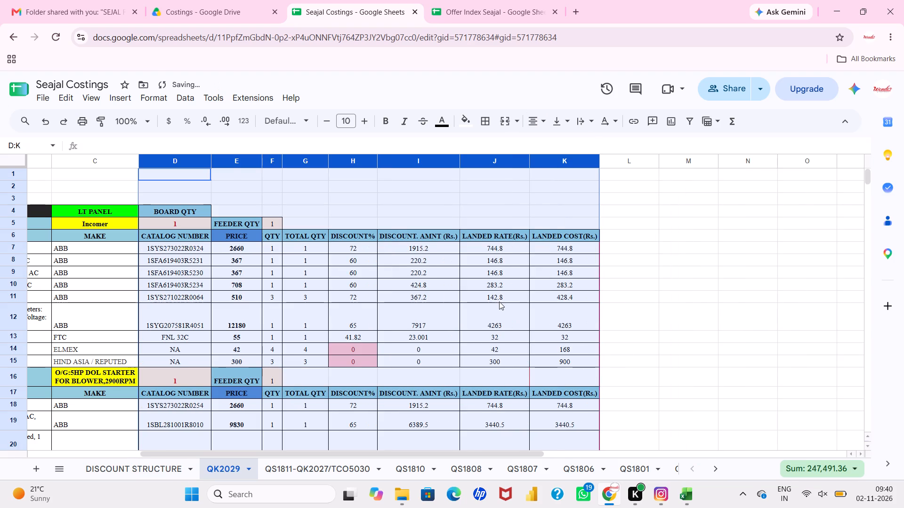
left_click(499, 302)
Look over the centred columns from the first feeder down to the TOTAL SWITCHGEAR COST row.
scroll(499, 302, "right", 3)
scroll(499, 302, "down", 2)
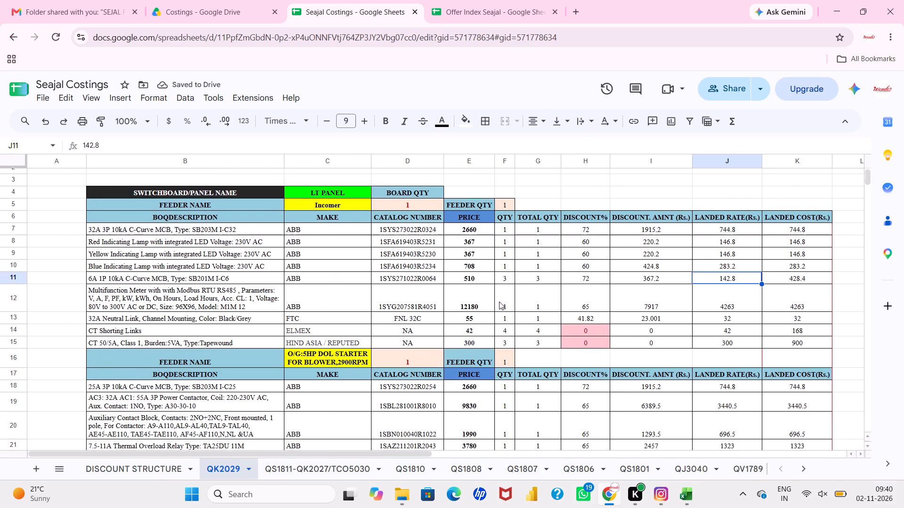
scroll(499, 302, "down", 1)
scroll(499, 302, "up", 1)
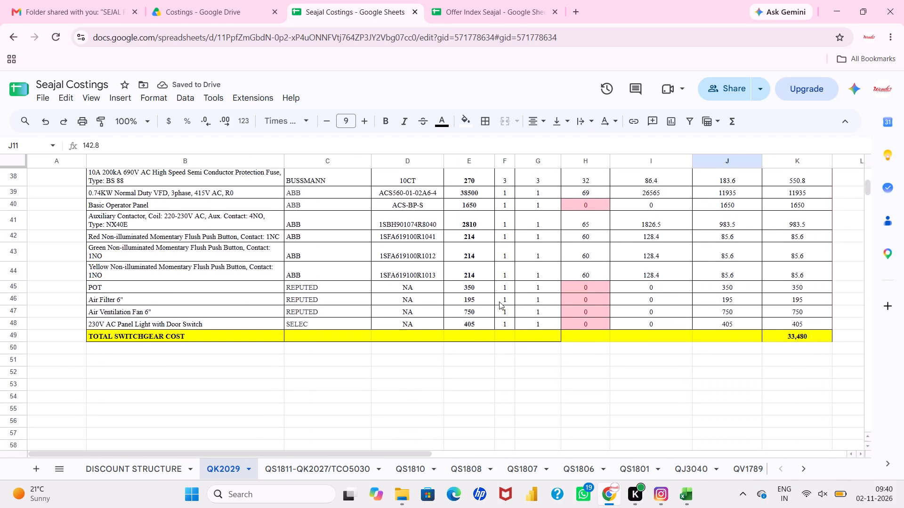
scroll(499, 302, "up", 5)
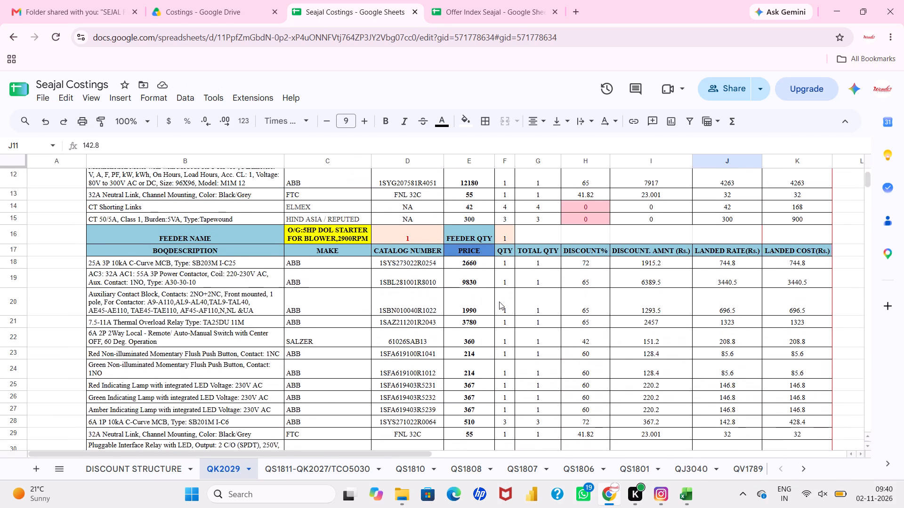
scroll(371, 286, "up", 2)
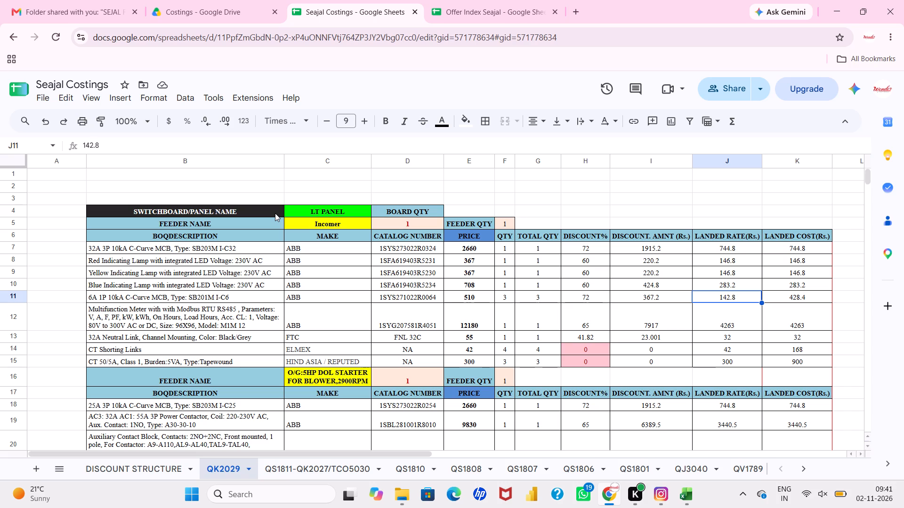
Copy the LT PANEL cell C4 into A4, set its font size to 3 and fill it yellow.
left_click(298, 213)
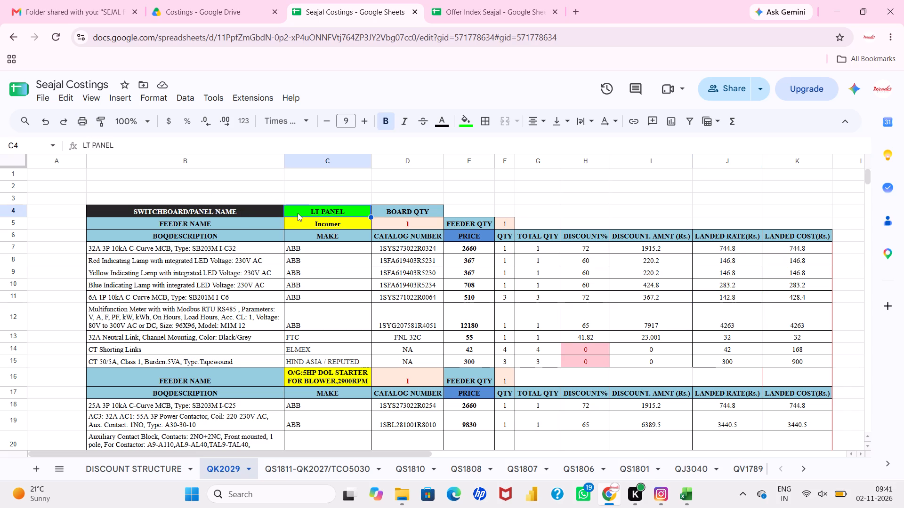
key("ctrl+c")
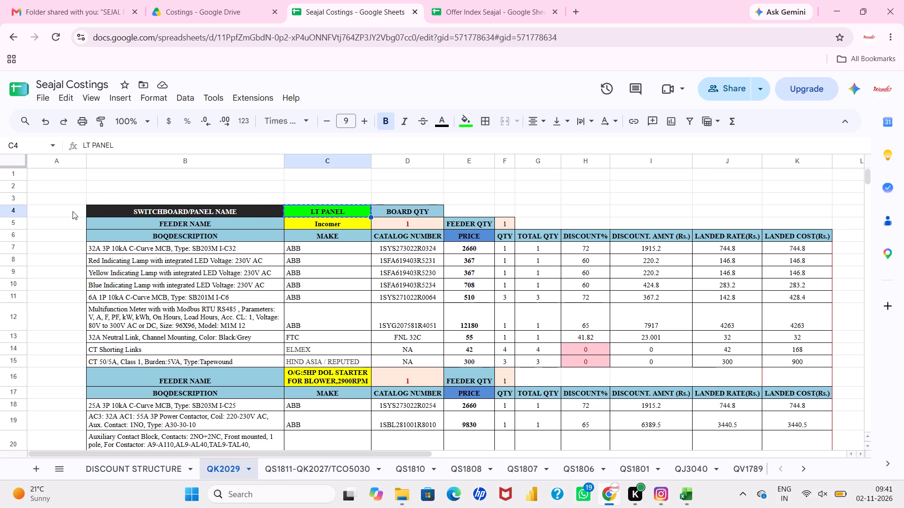
left_click(73, 211, "ctrl")
key("ctrl+v")
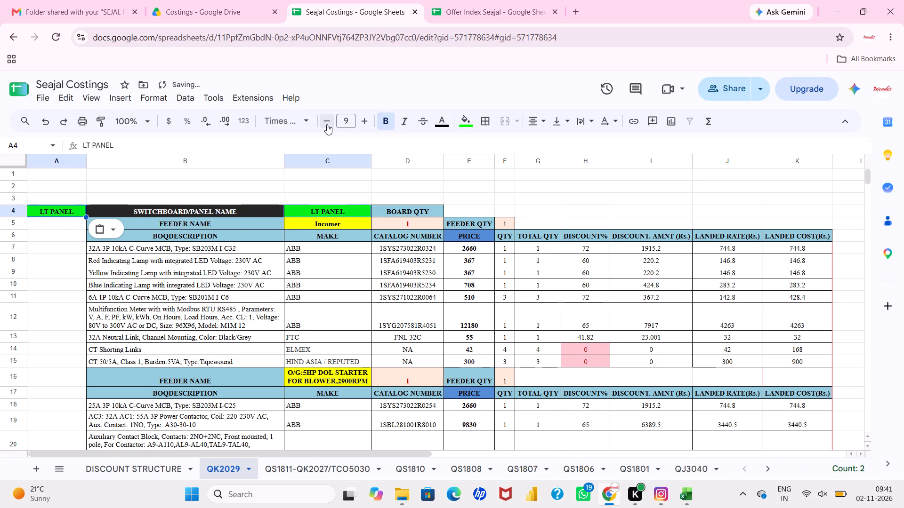
triple_click(325, 122)
triple_click(325, 122)
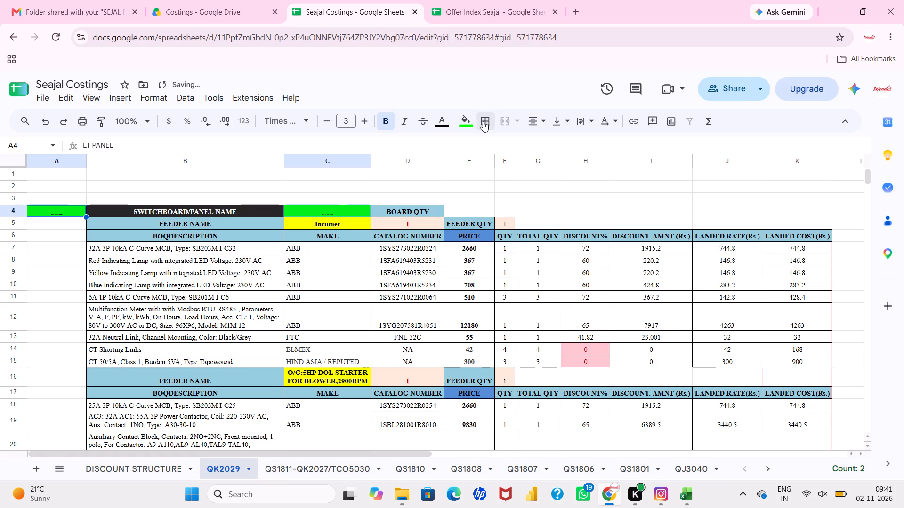
left_click(471, 120)
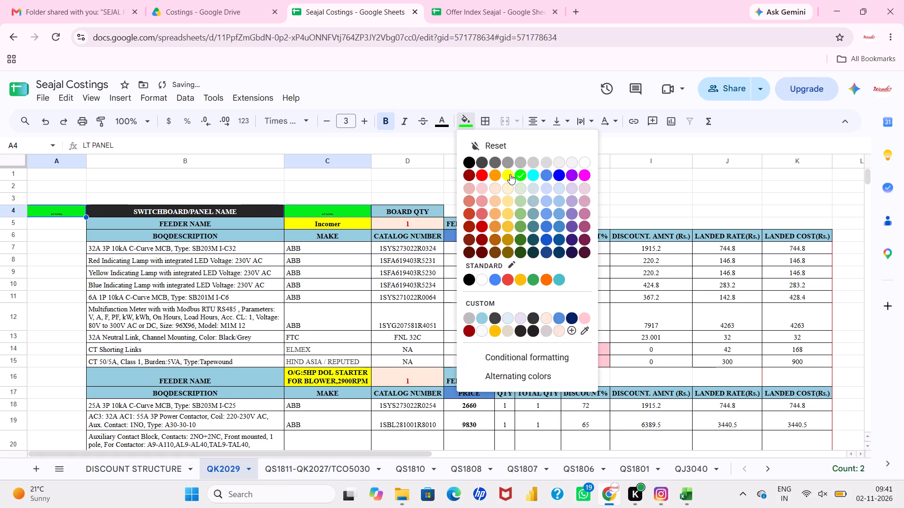
left_click(510, 174)
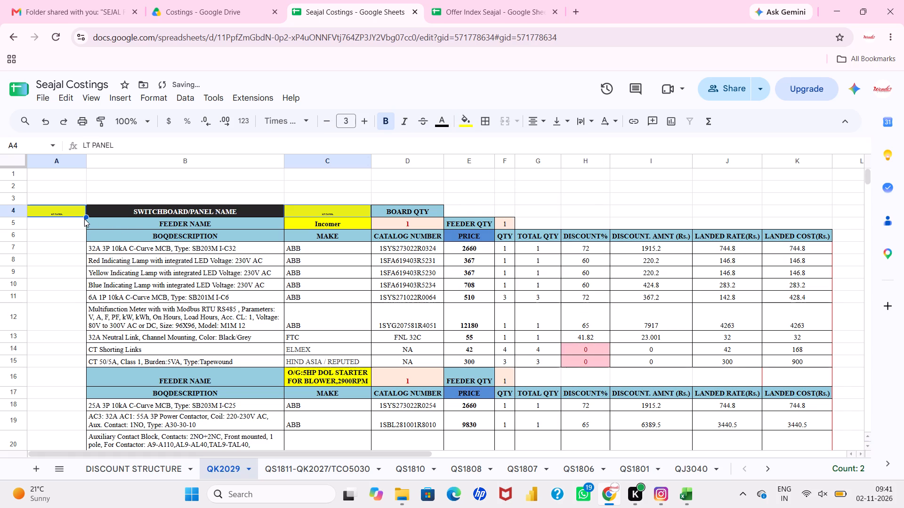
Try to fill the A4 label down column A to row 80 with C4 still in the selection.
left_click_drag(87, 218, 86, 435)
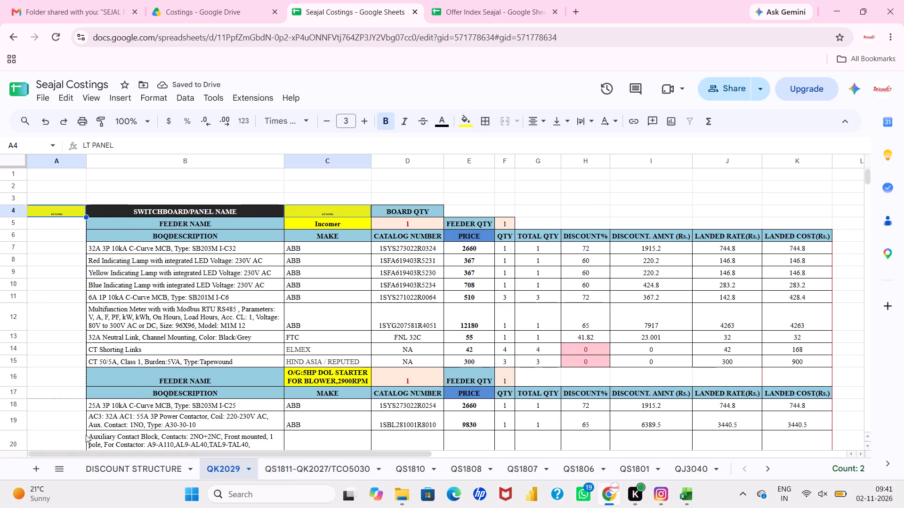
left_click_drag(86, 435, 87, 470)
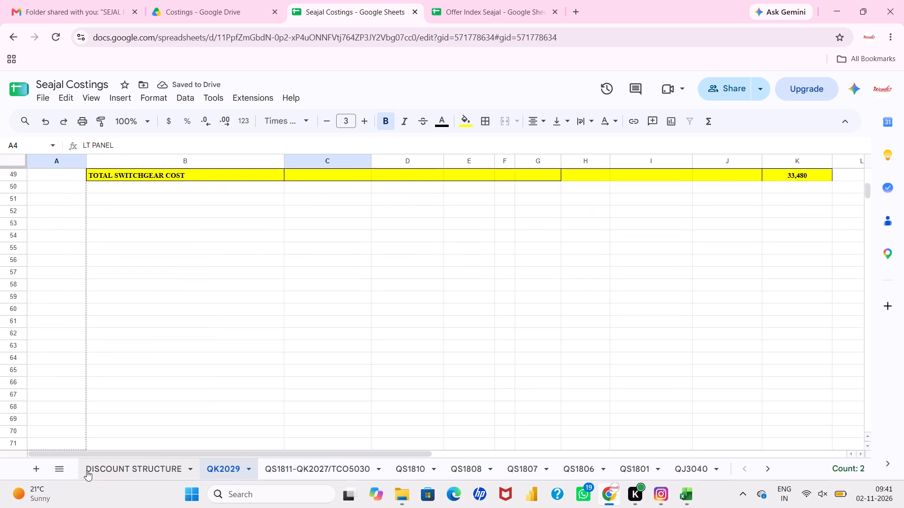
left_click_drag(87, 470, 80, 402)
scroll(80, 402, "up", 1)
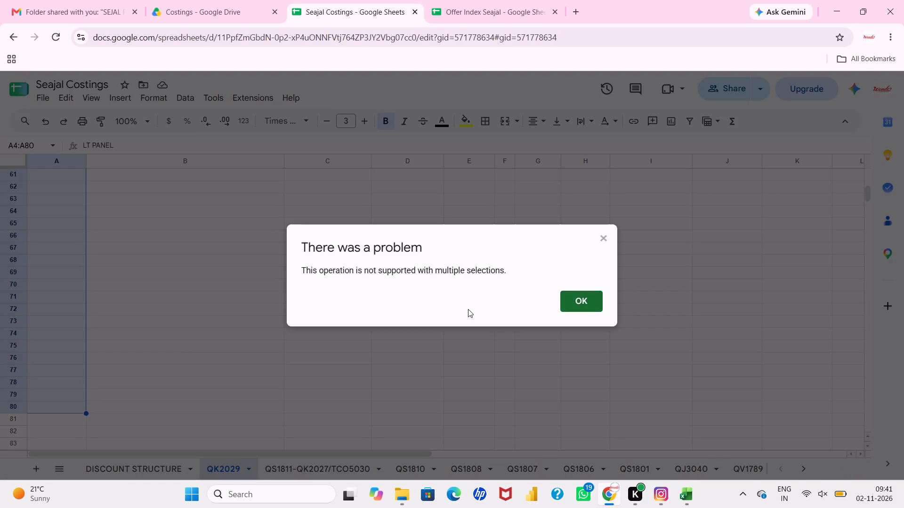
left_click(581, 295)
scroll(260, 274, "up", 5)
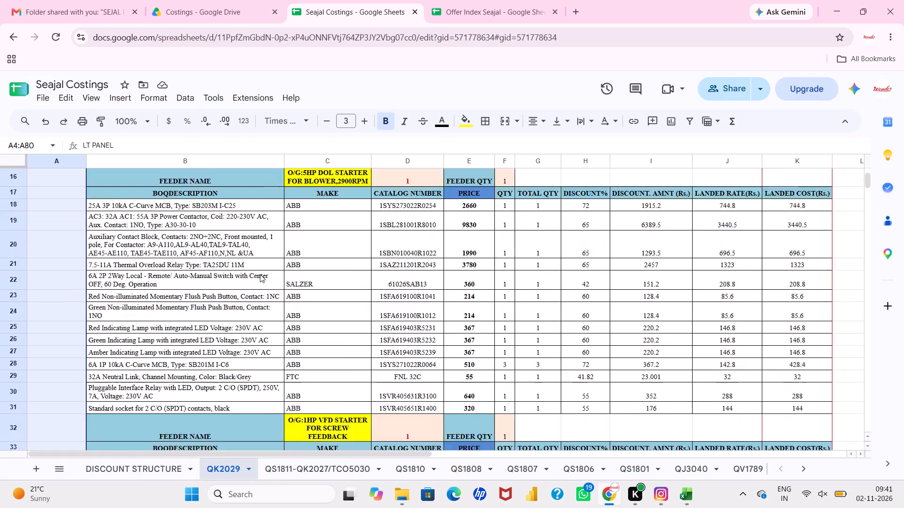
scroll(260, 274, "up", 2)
Fill the LT PANEL label from A4 alone down to A70 and fit column A to its contents.
left_click(73, 214)
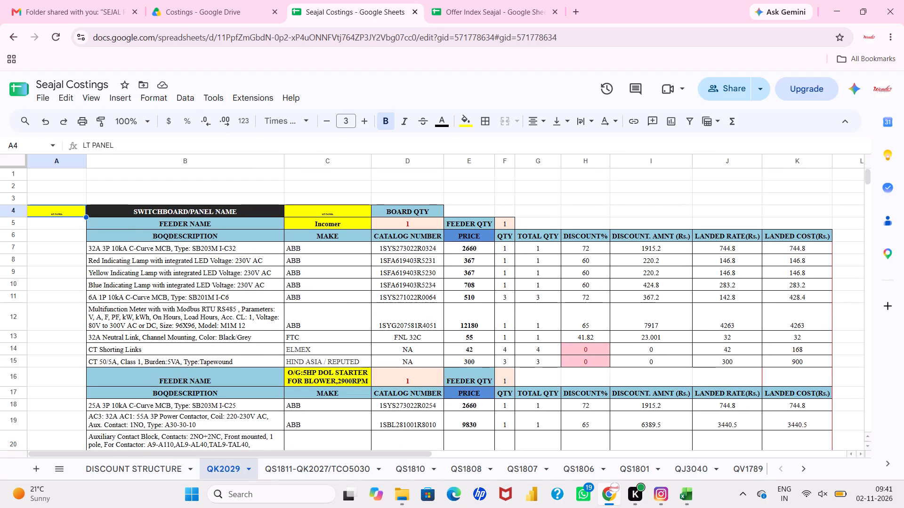
left_click_drag(86, 217, 81, 500)
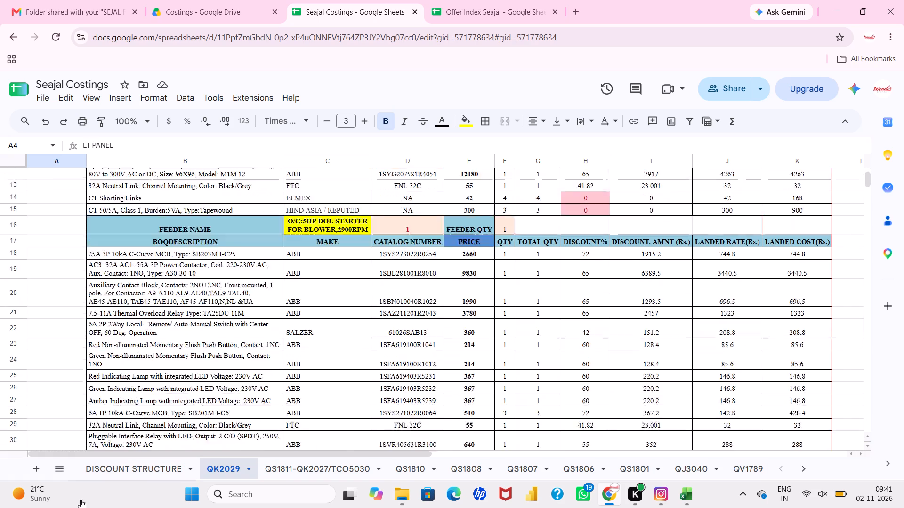
left_click_drag(81, 500, 73, 383)
scroll(73, 383, "up", 4)
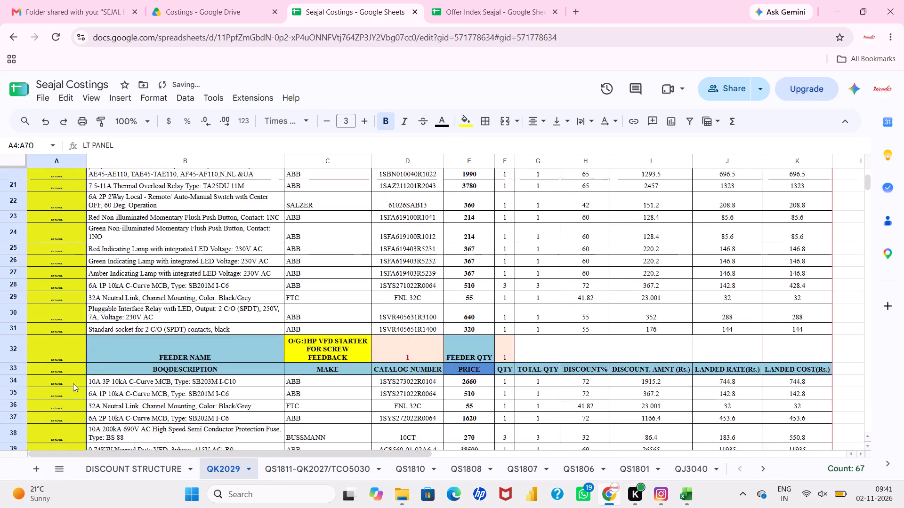
double_click(84, 157)
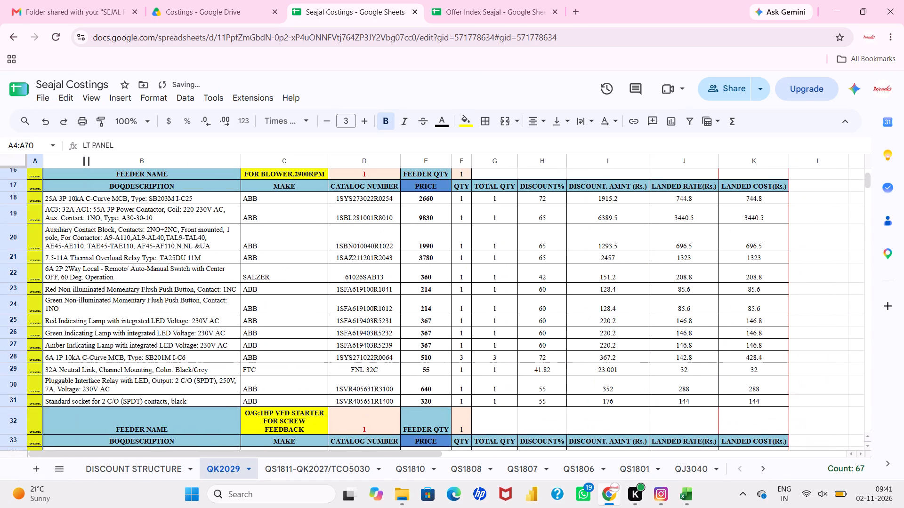
left_click(194, 289)
Restore the green fill of the LT PANEL cell C4 and set its font size to 10.
scroll(194, 289, "up", 4)
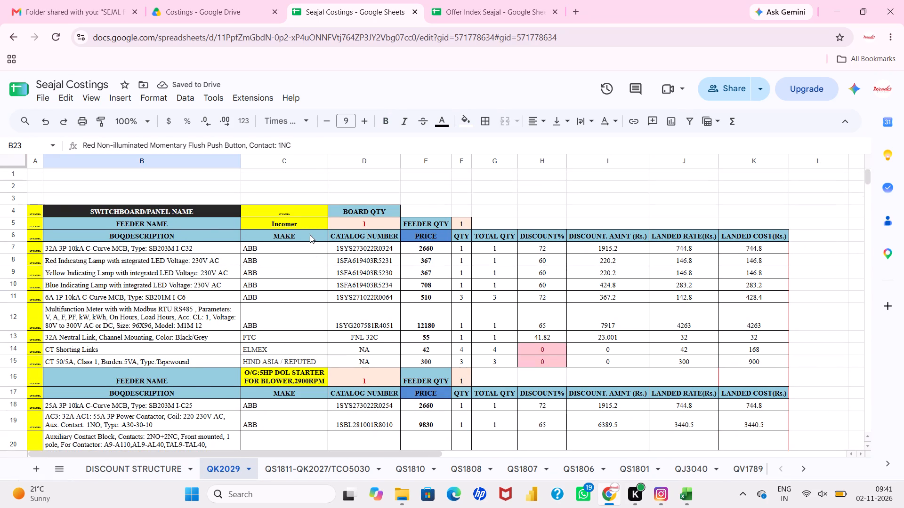
left_click(306, 214)
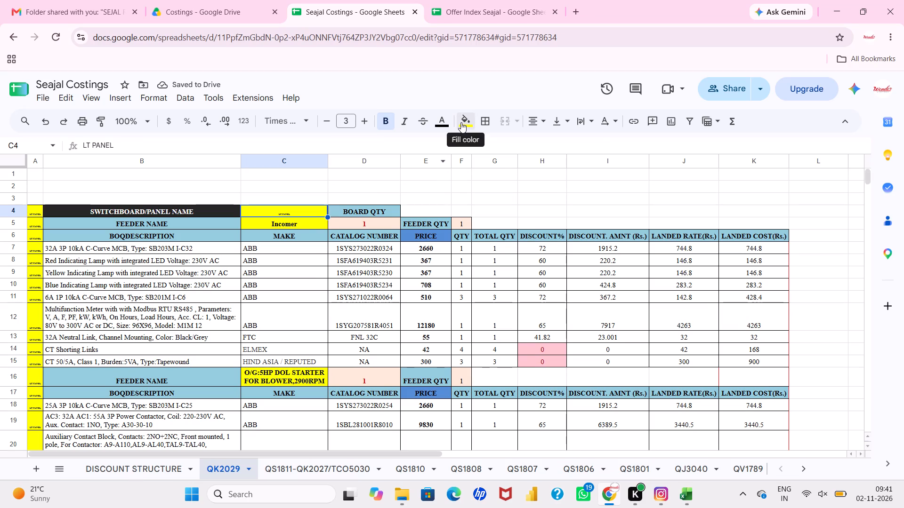
left_click(461, 122)
left_click(522, 176)
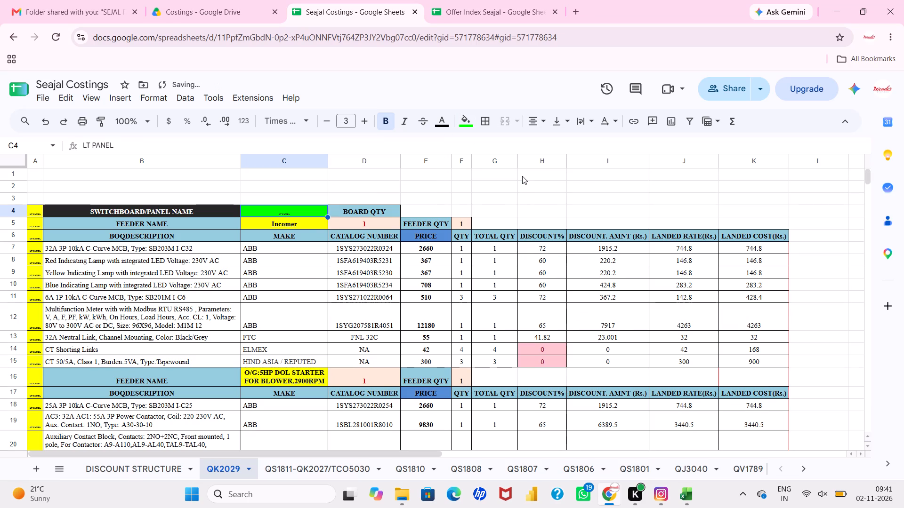
triple_click(368, 118)
triple_click(368, 118)
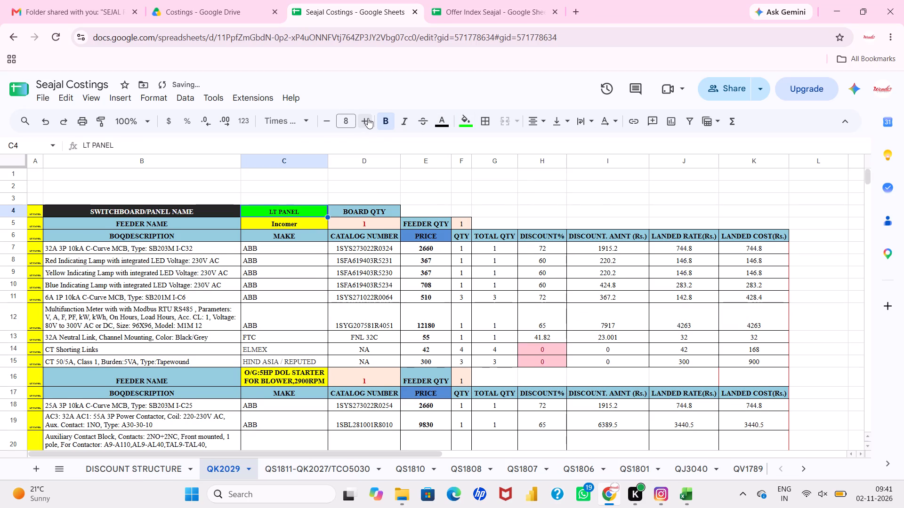
double_click(368, 118)
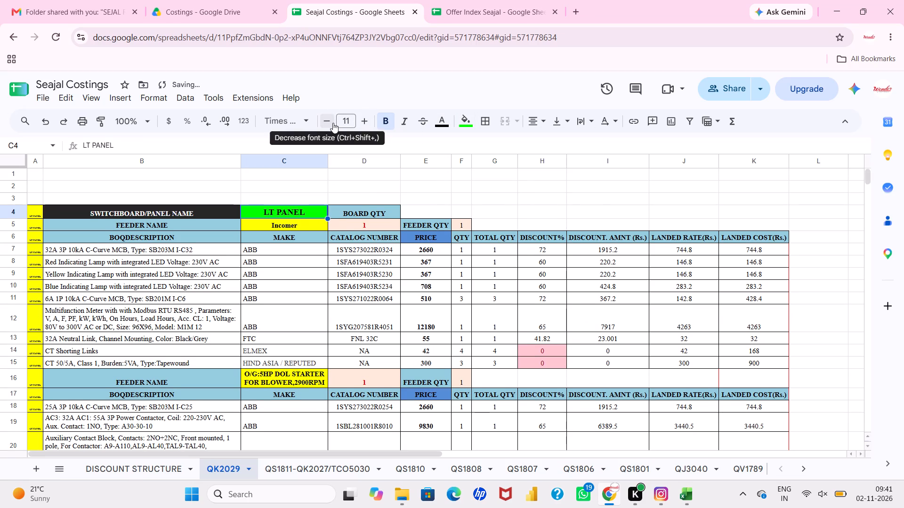
left_click(333, 123)
left_click(354, 220)
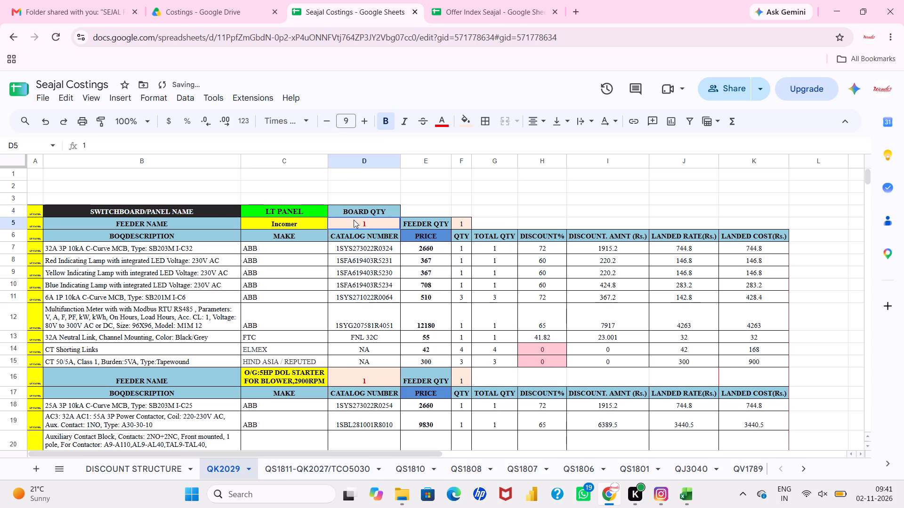
Select B4:G48 on the QK2029 sheet and set the print range to the selected cells only.
left_click_drag(213, 210, 710, 373)
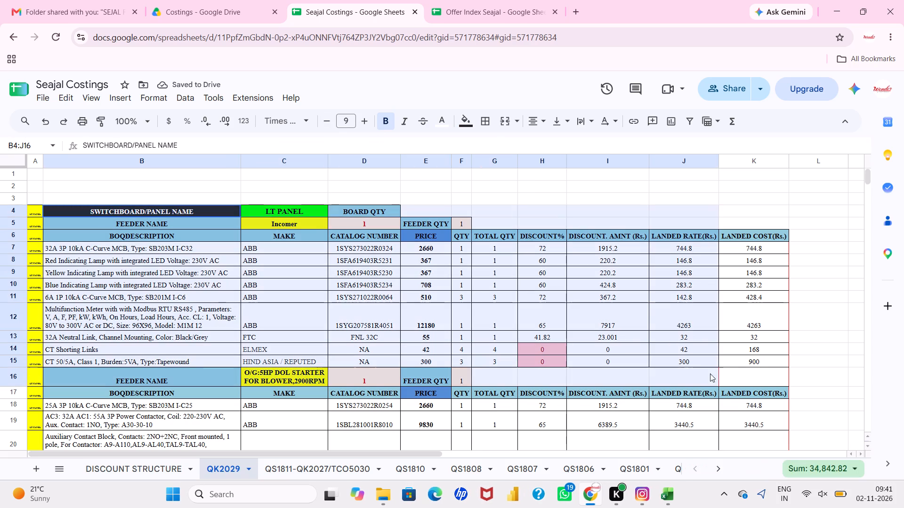
left_click_drag(710, 373, 568, 425)
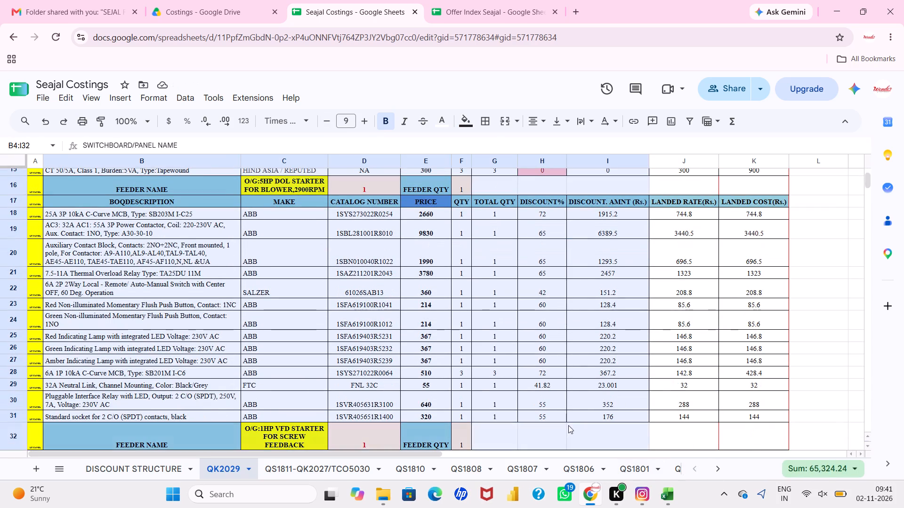
left_click_drag(568, 425, 511, 480)
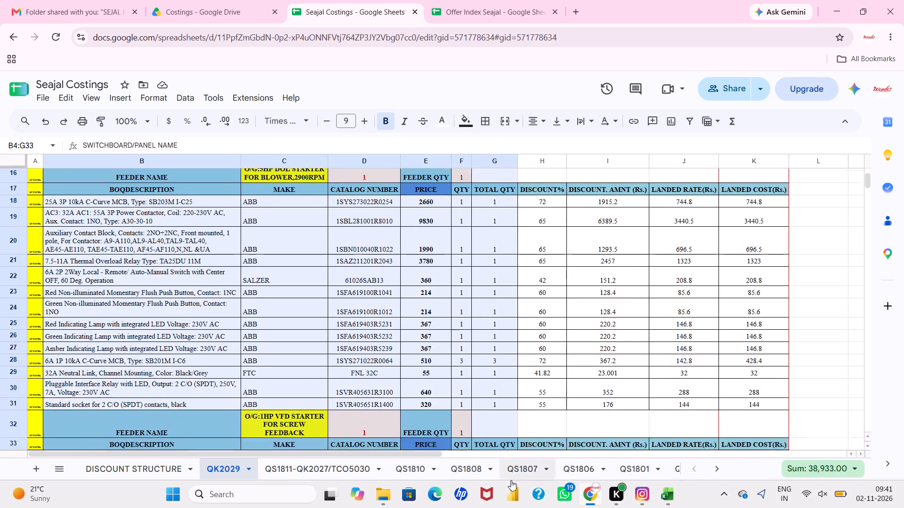
left_click_drag(511, 480, 501, 260)
key("ctrl+p")
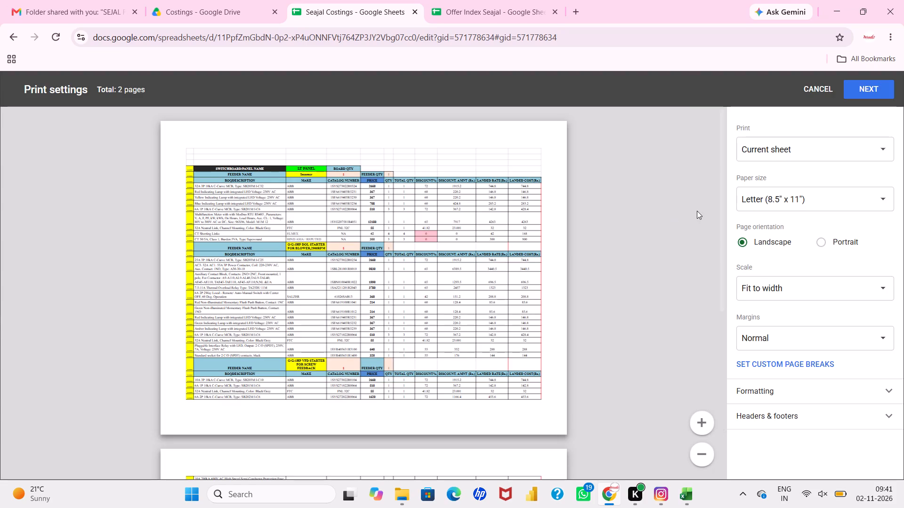
left_click(789, 141)
left_click(791, 194)
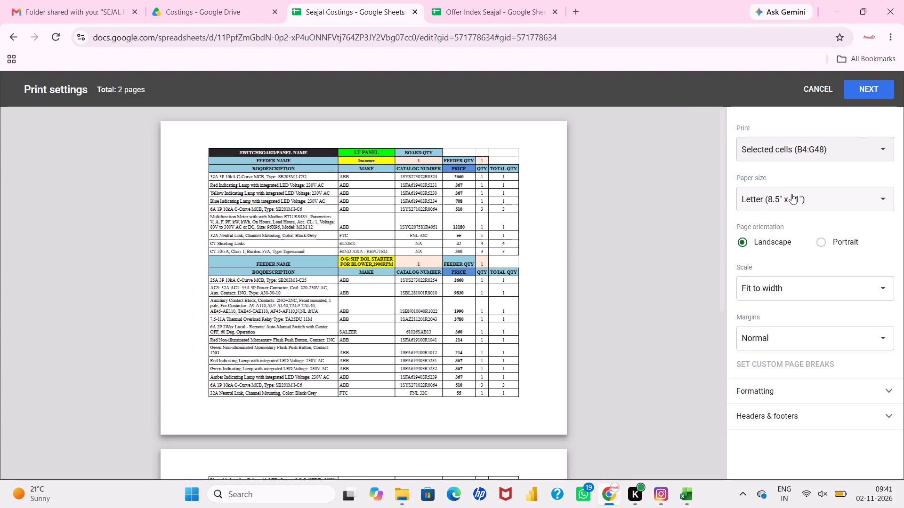
Check the print preview pages and print the selected cells as one copy on the MF280 Series printer.
scroll(492, 316, "down", 4)
scroll(492, 316, "up", 4)
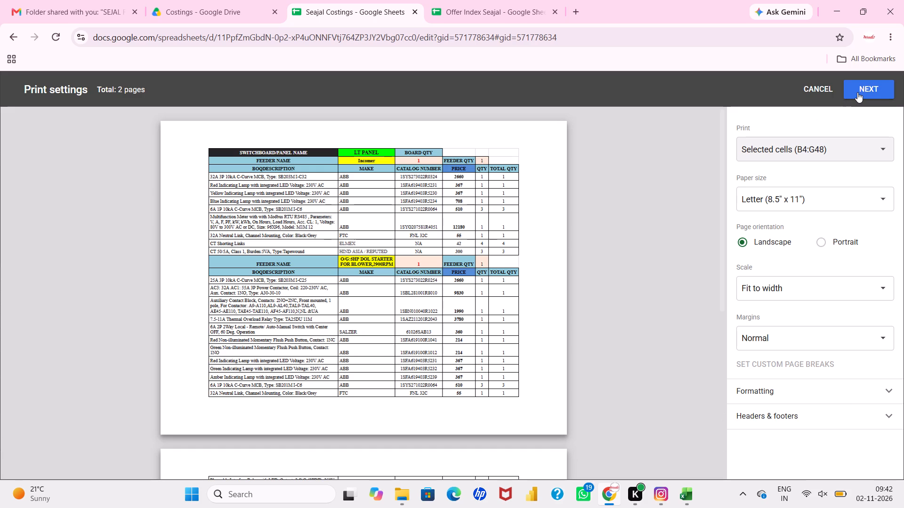
scroll(619, 282, "down", 5)
scroll(619, 282, "up", 3)
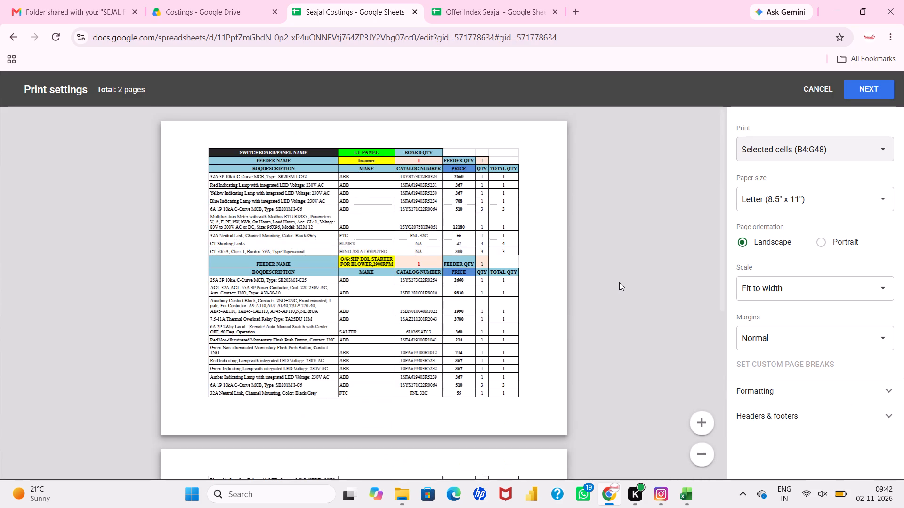
scroll(497, 283, "up", 1)
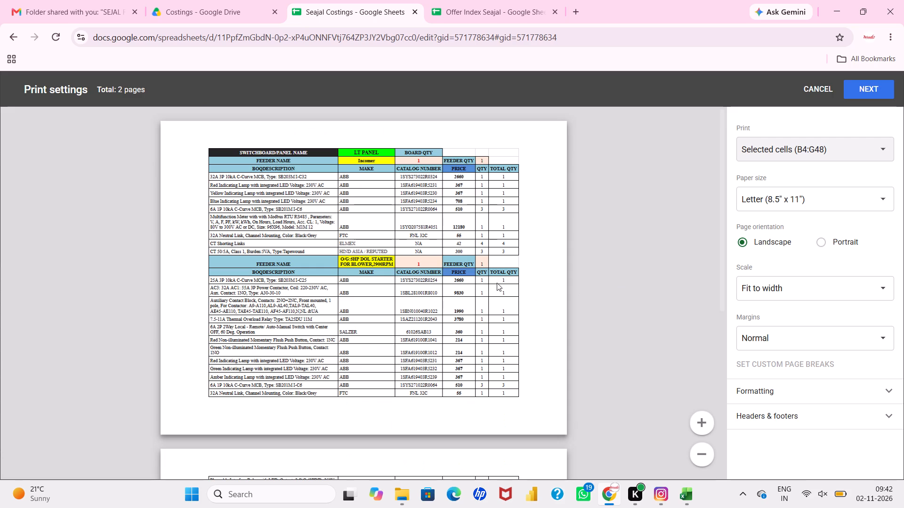
scroll(497, 283, "up", 1)
scroll(497, 283, "down", 5)
scroll(497, 283, "up", 3)
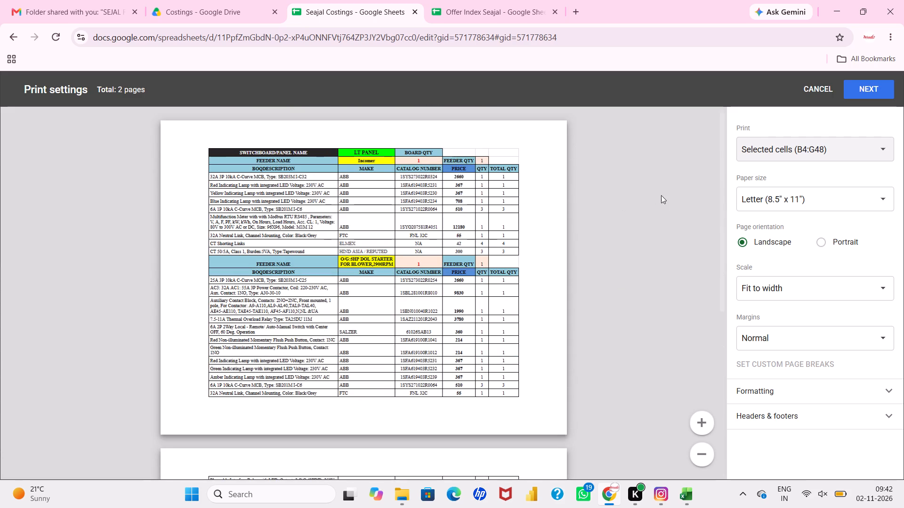
left_click(856, 92)
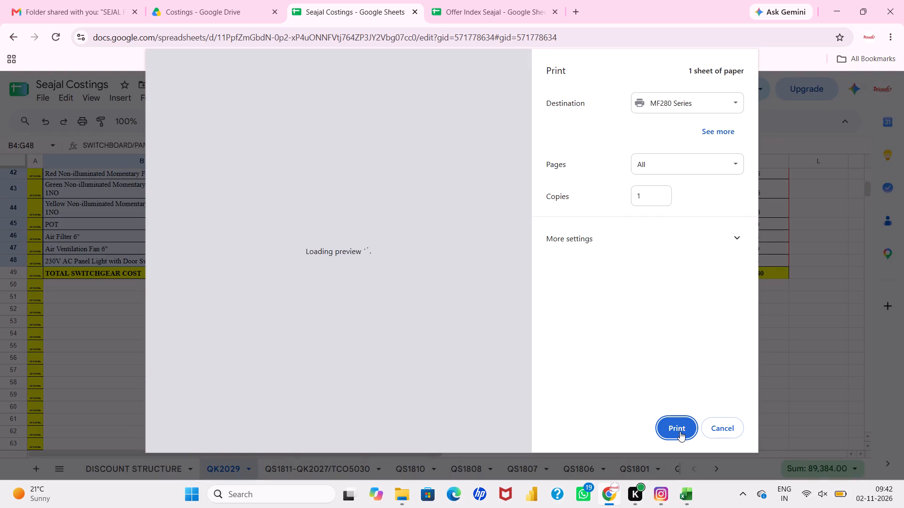
left_click(680, 430)
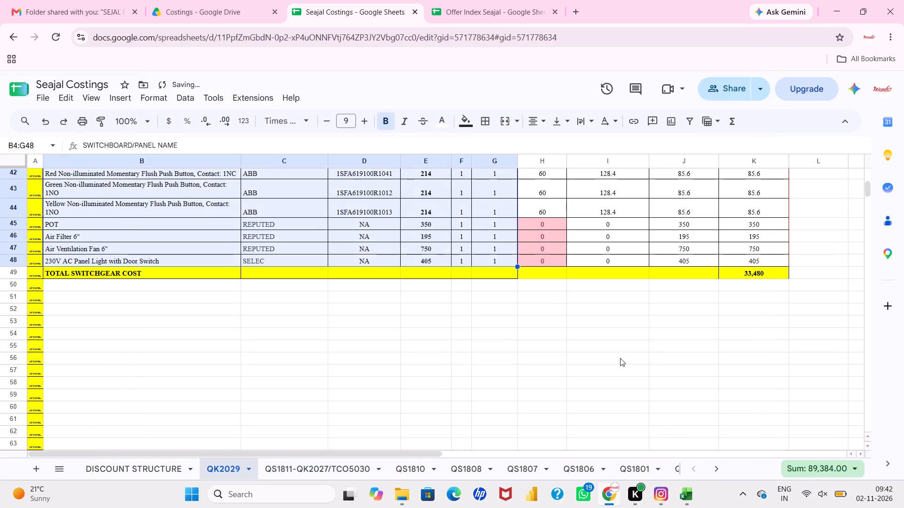
Insert three rows above rows 1 to 3 at the top of the QK2029 sheet.
left_click(620, 358)
scroll(620, 358, "up", 7)
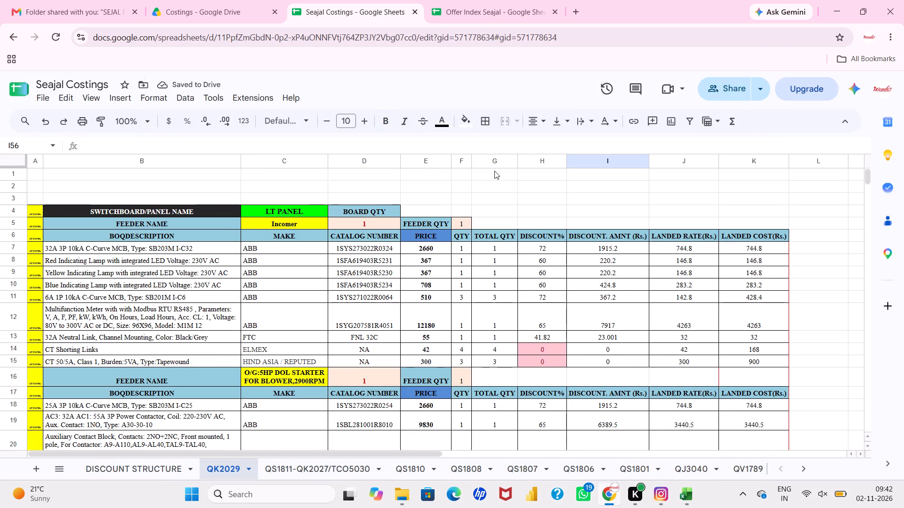
left_click_drag(21, 176, 20, 194)
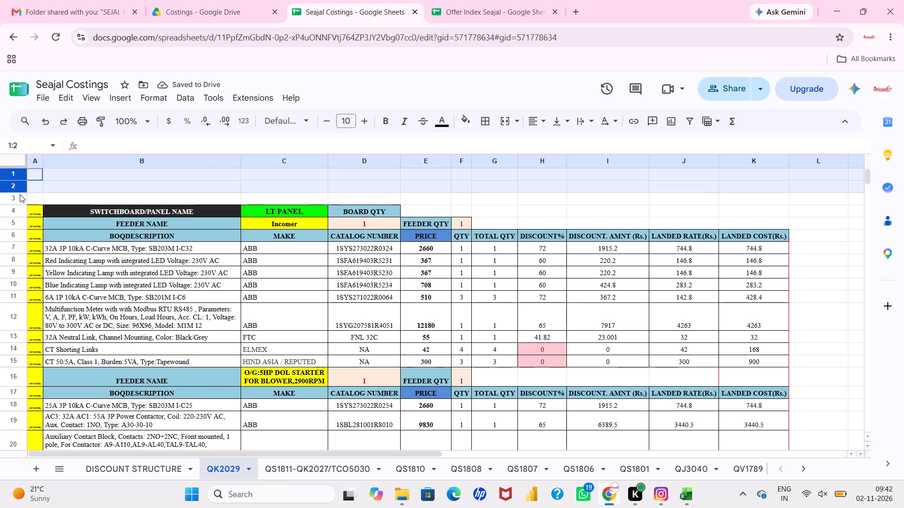
left_click_drag(20, 194, 20, 198)
right_click(20, 198)
left_click(57, 265)
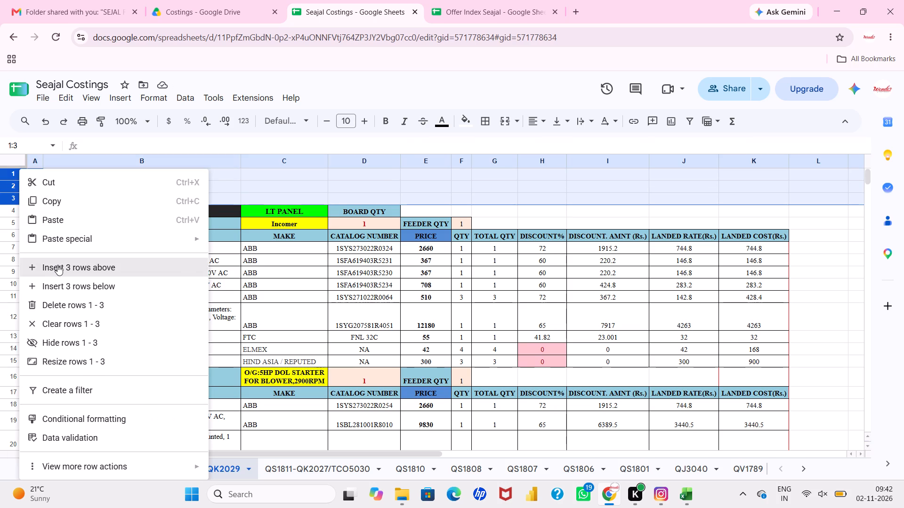
left_click(57, 265)
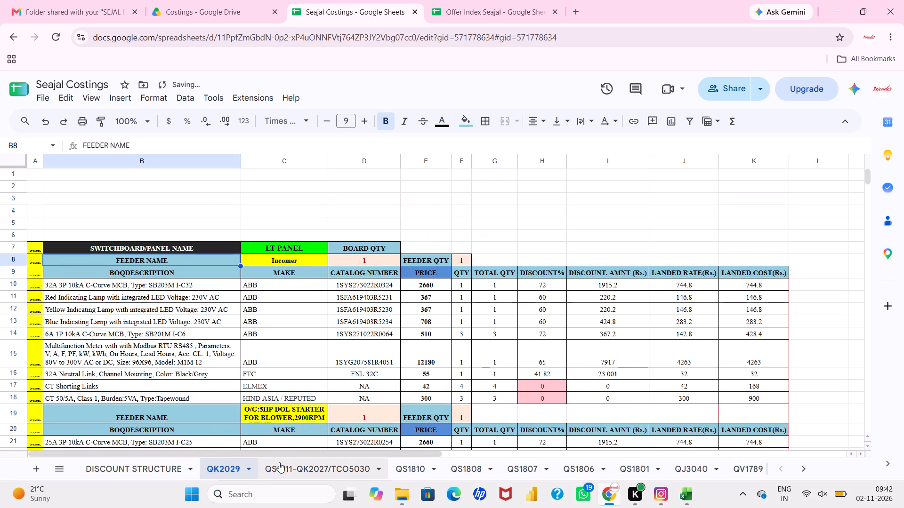
Look through the QS1811-QK2027/TCO5030, QS1810 and QS1808 sheets for a price summary block to reuse.
left_click(284, 463)
scroll(241, 298, "up", 1)
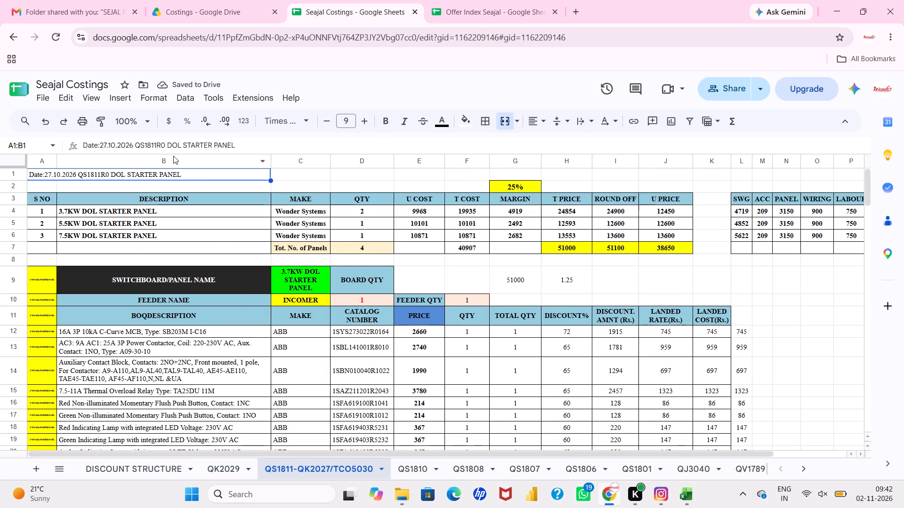
left_click_drag(173, 175, 767, 218)
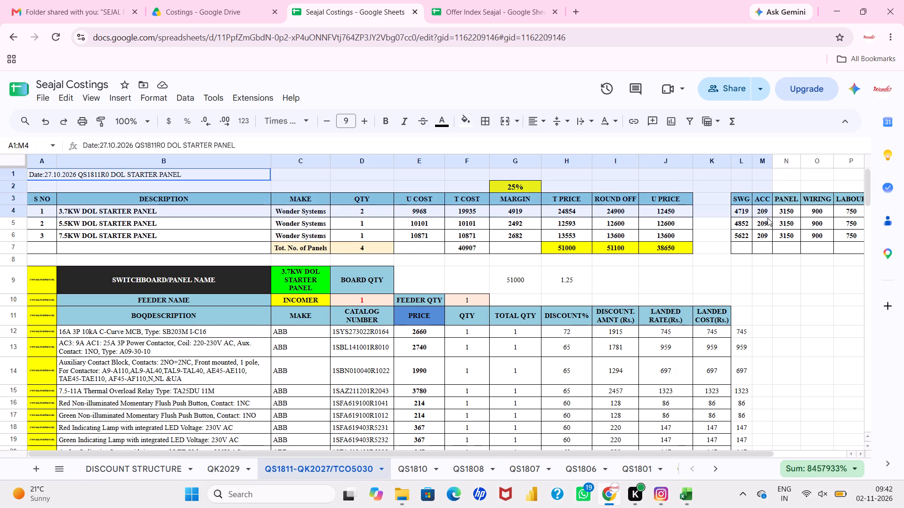
left_click_drag(767, 218, 903, 218)
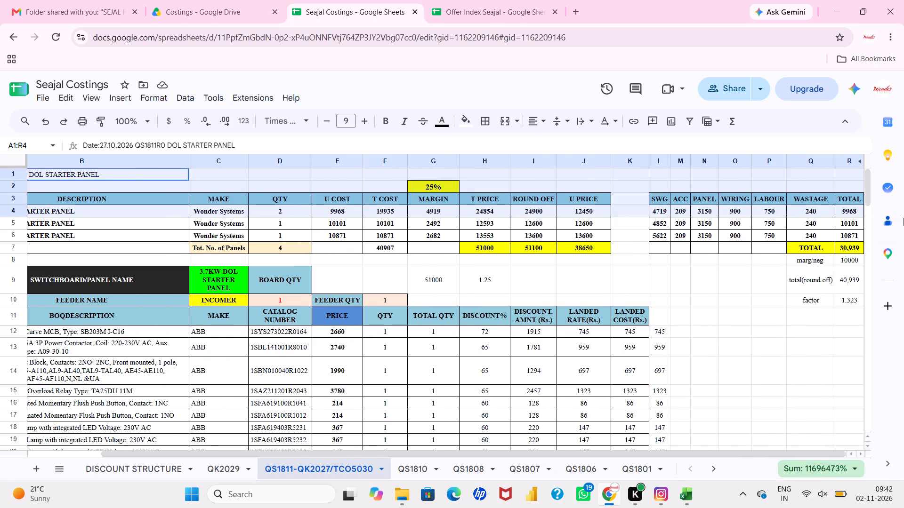
left_click_drag(903, 218, 858, 206)
left_click(420, 468)
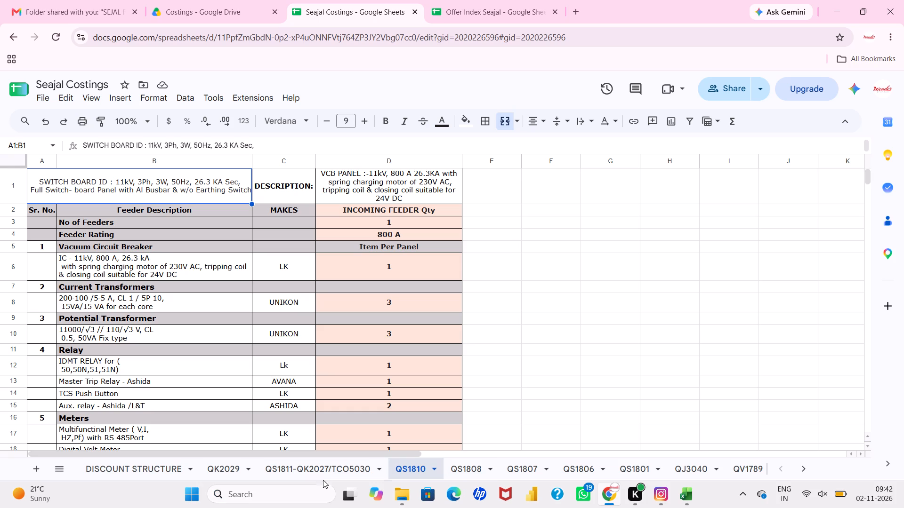
left_click(479, 470)
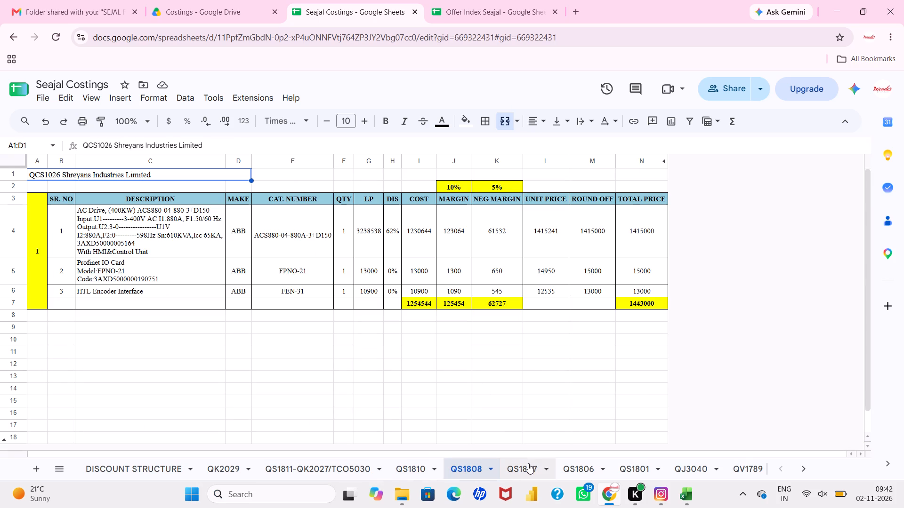
Copy the price summary block A1:S7, including the cost breakdown columns, from the QS1807 sheet.
left_click(528, 463)
scroll(499, 356, "up", 1)
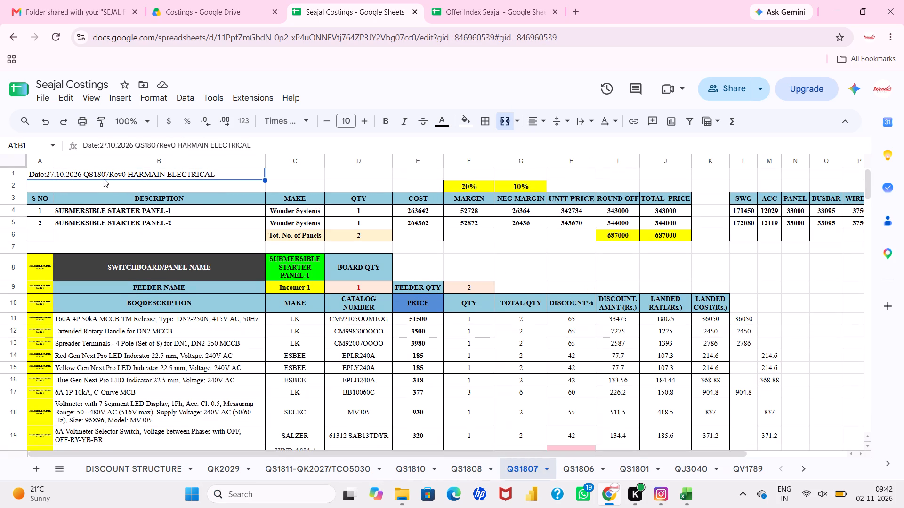
left_click_drag(101, 174, 853, 223)
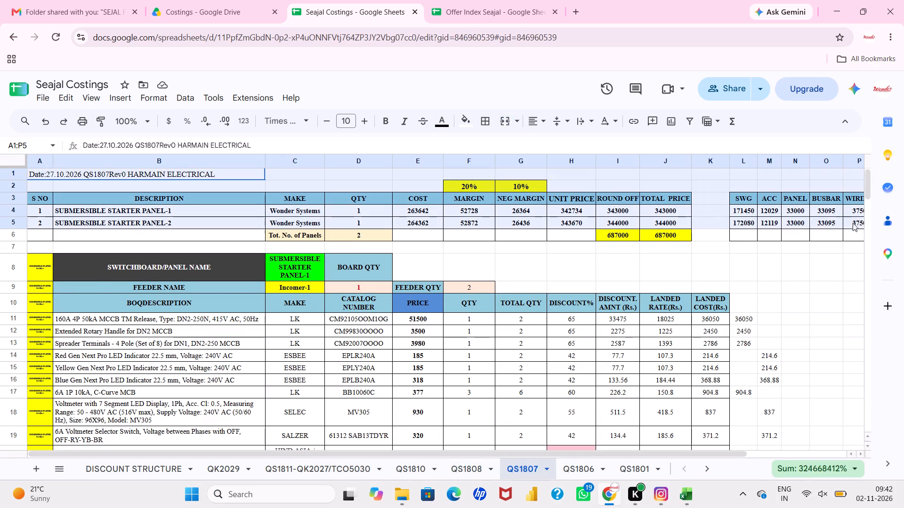
left_click_drag(853, 223, 846, 249)
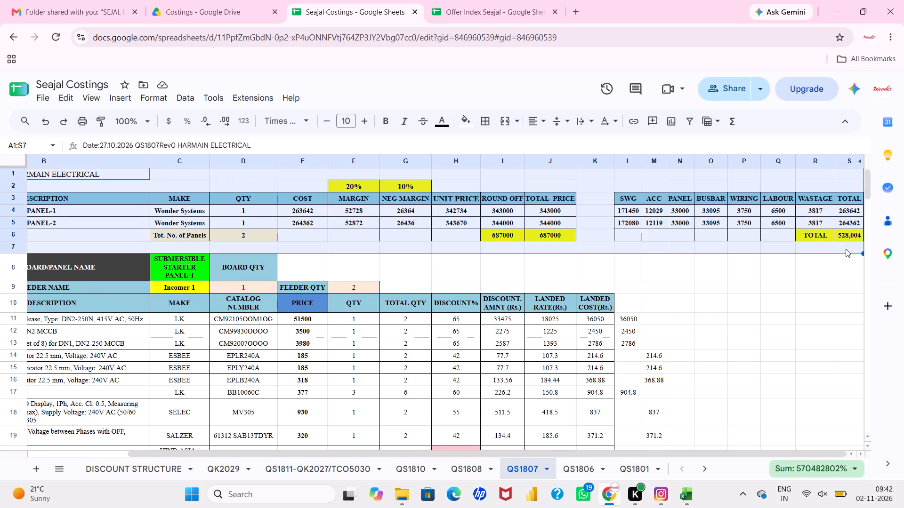
key("ctrl+c")
scroll(846, 249, "right", 4)
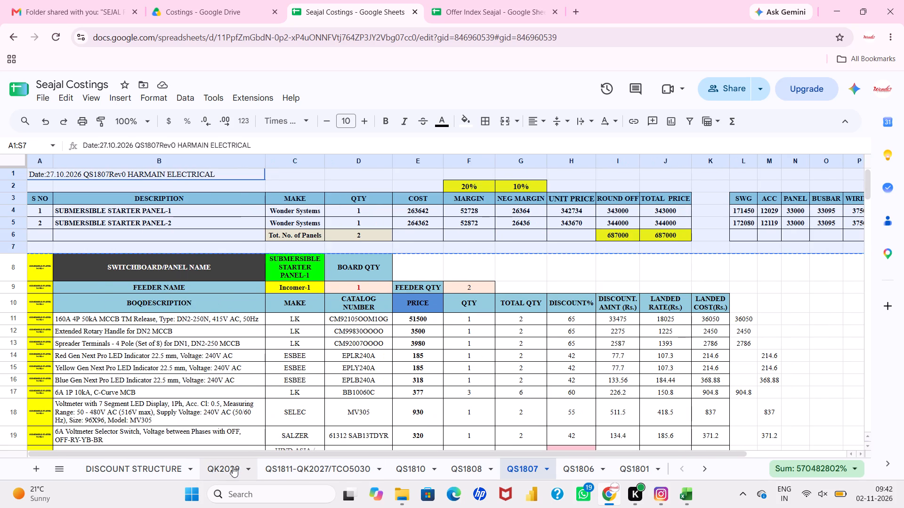
Insert three more rows at the top of the QK2029 sheet and paste the copied summary block at A1.
left_click(231, 467)
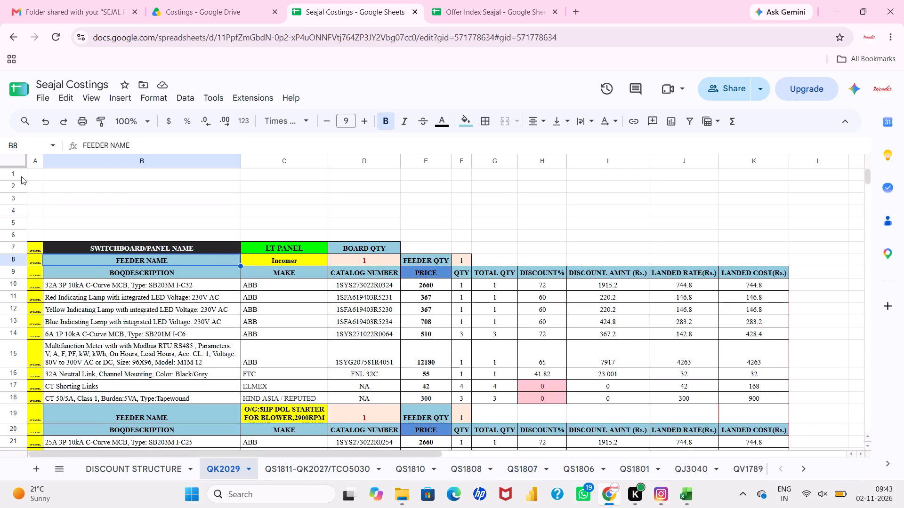
left_click_drag(21, 176, 19, 205)
right_click(19, 205)
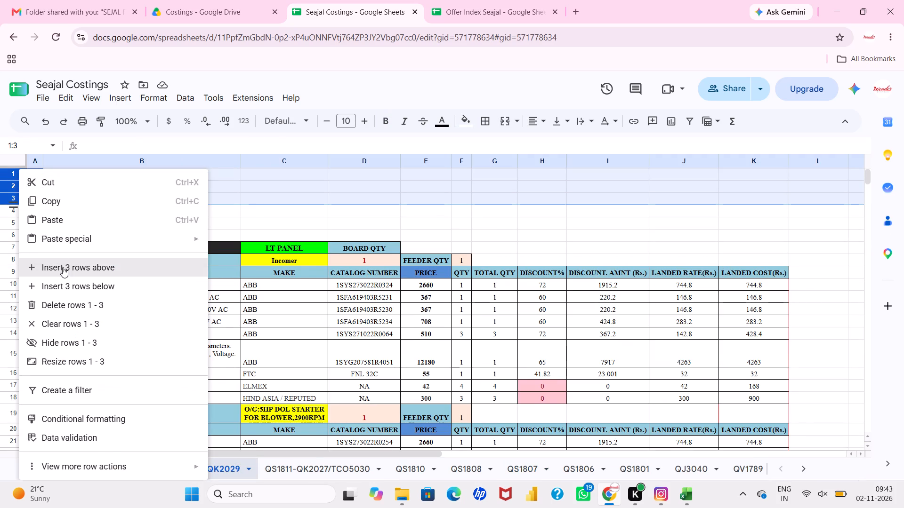
left_click(63, 267)
left_click(36, 175)
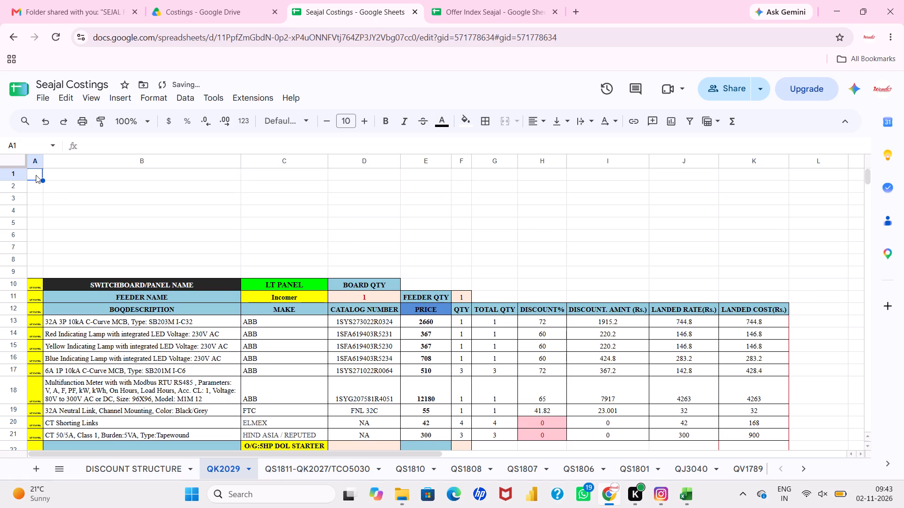
key("ctrl+v")
Change the reference in the A1 title to QK2029R0 and remove the customer name HARMAIN ELECTRICAL.
left_click(83, 175)
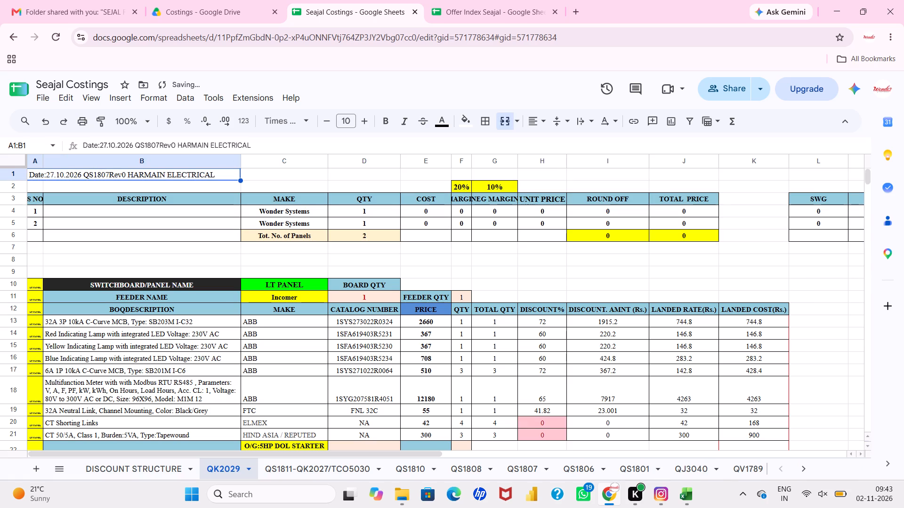
left_click_drag(138, 146, 166, 143)
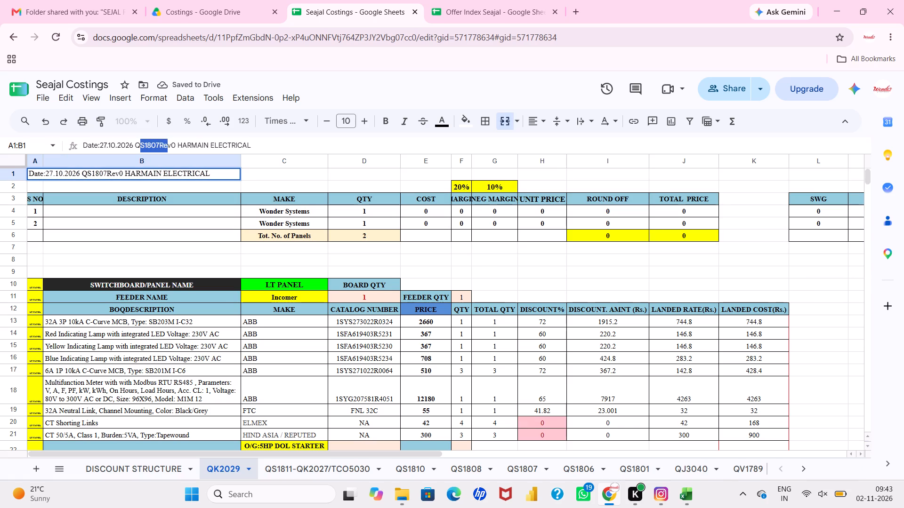
left_click_drag(166, 143, 171, 144)
type("K2029")
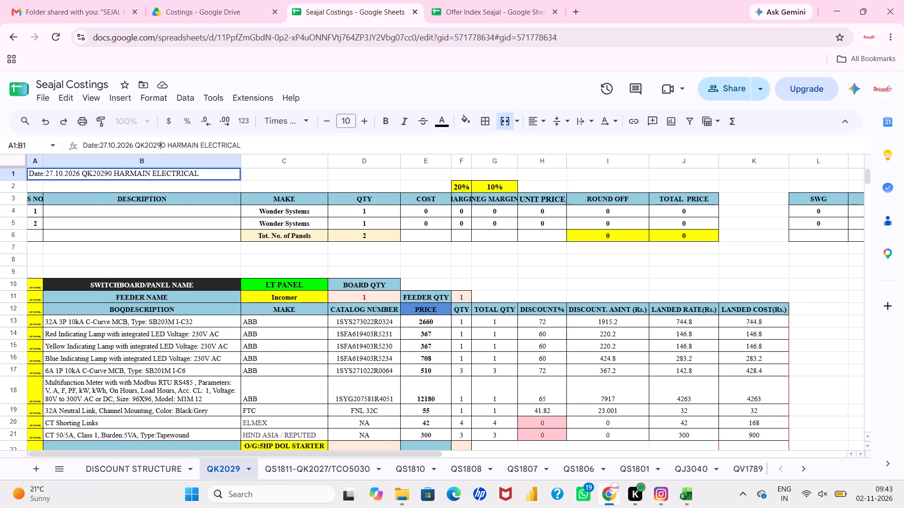
key("r")
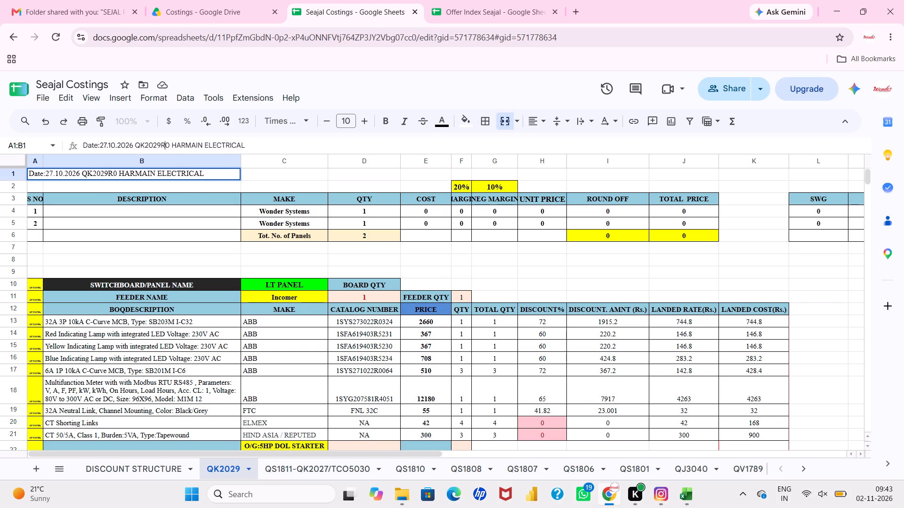
left_click_drag(169, 146, 263, 141)
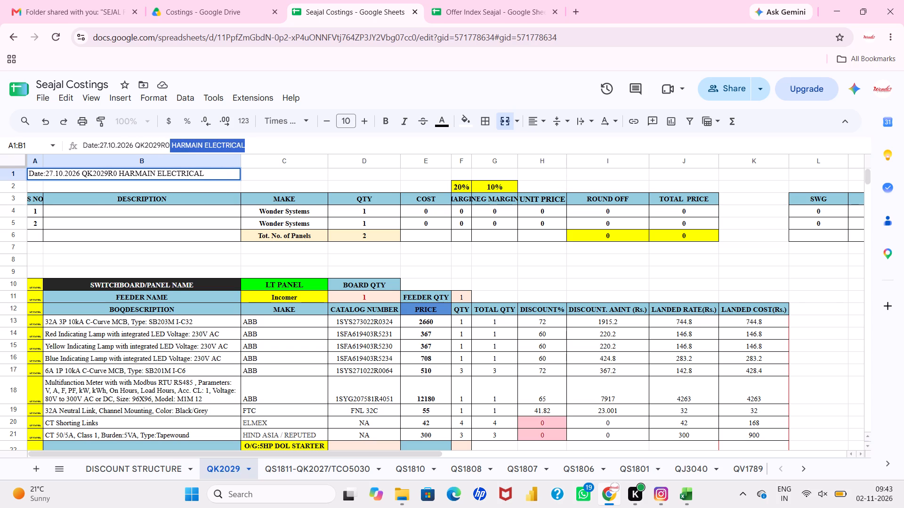
key("Delete")
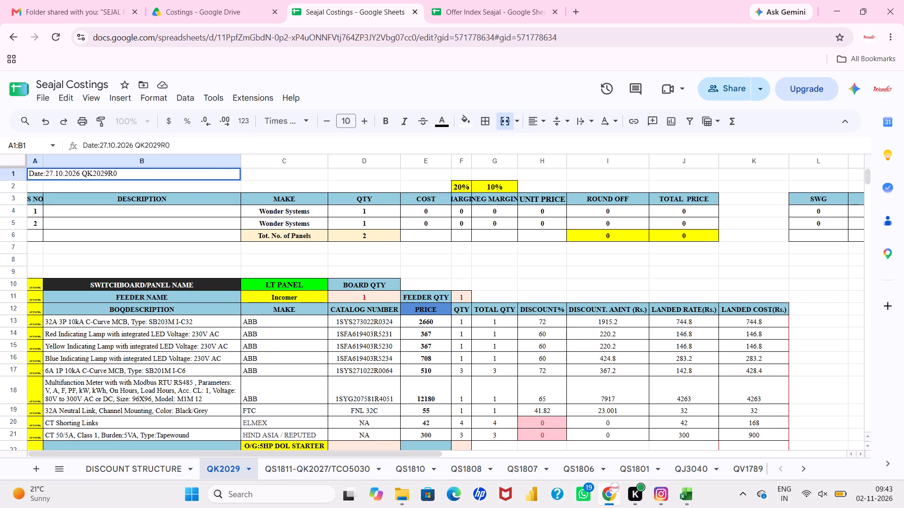
Change the date in the A1 title of the QK2029 sheet to 02.11.2026.
left_click(104, 147)
key("BackSpace")
key("Delete")
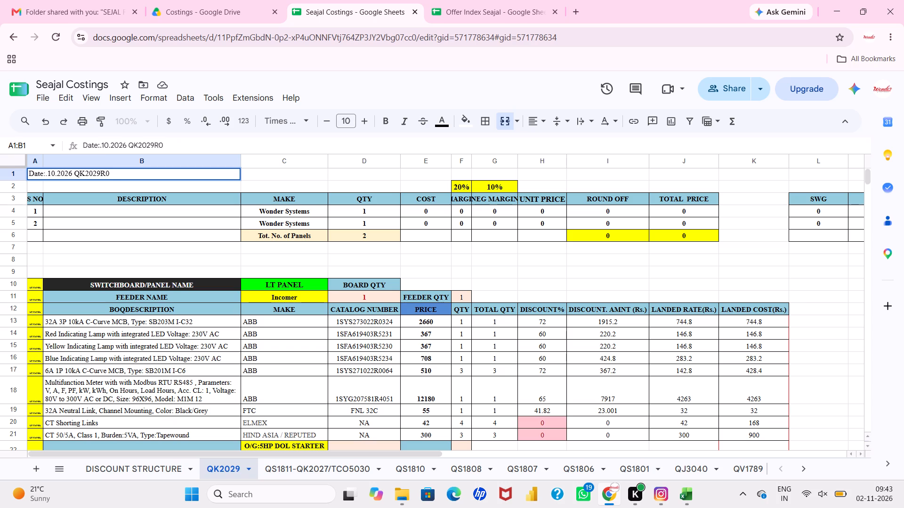
type("02")
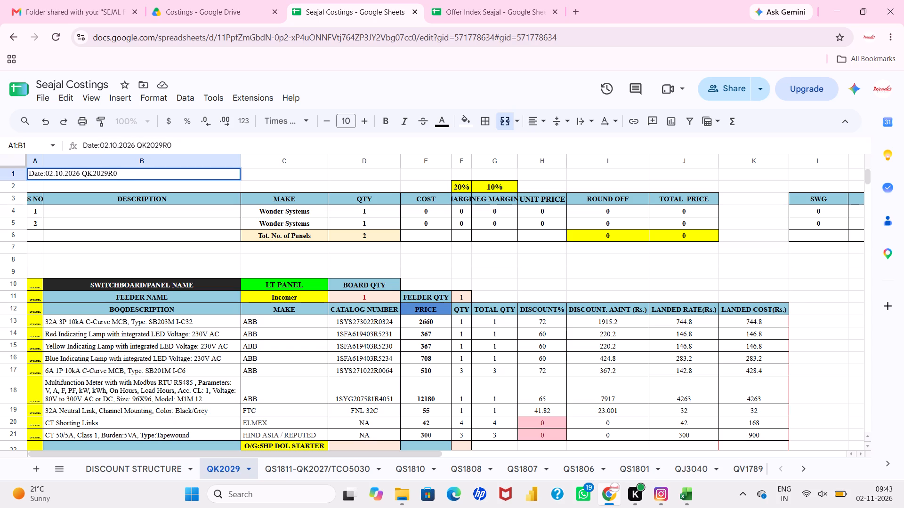
key("Right")
key("Right")
key("BackSpace")
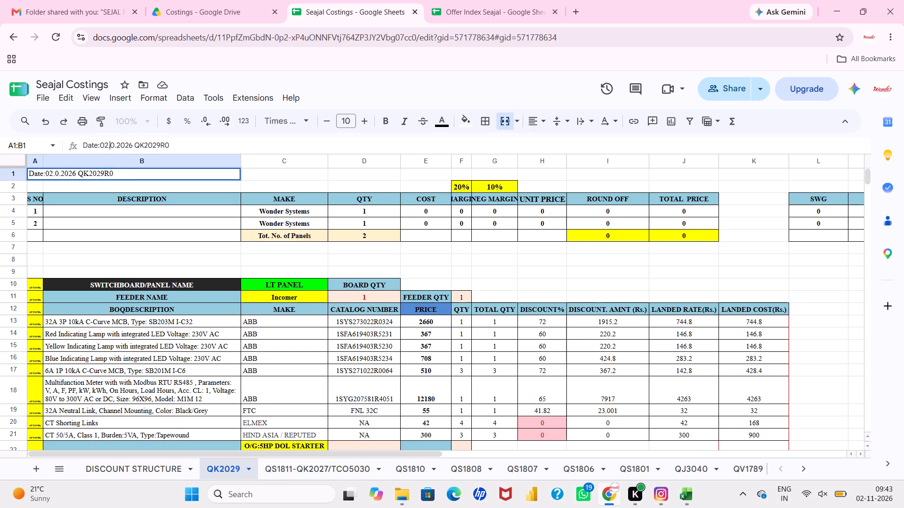
key("1")
key("Delete")
key("1")
key("Return")
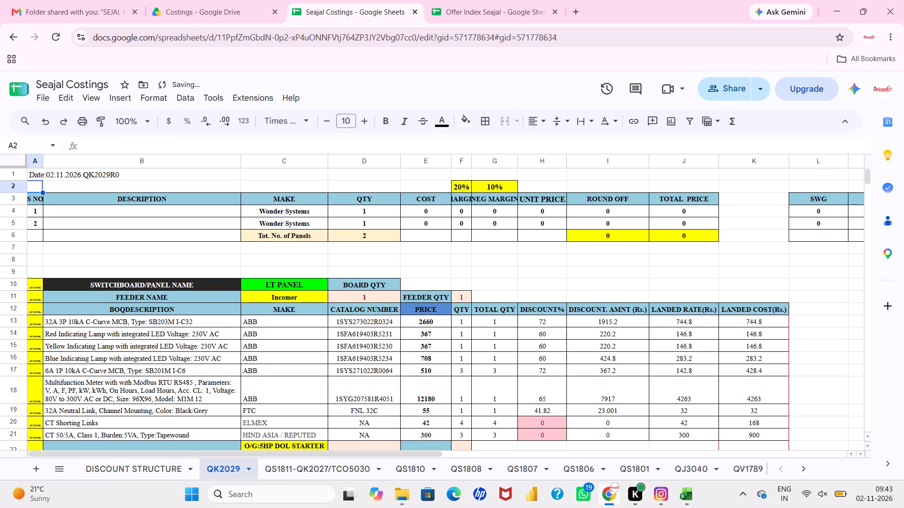
Delete the second panel's row, row 5, from the price summary block.
left_click(120, 212)
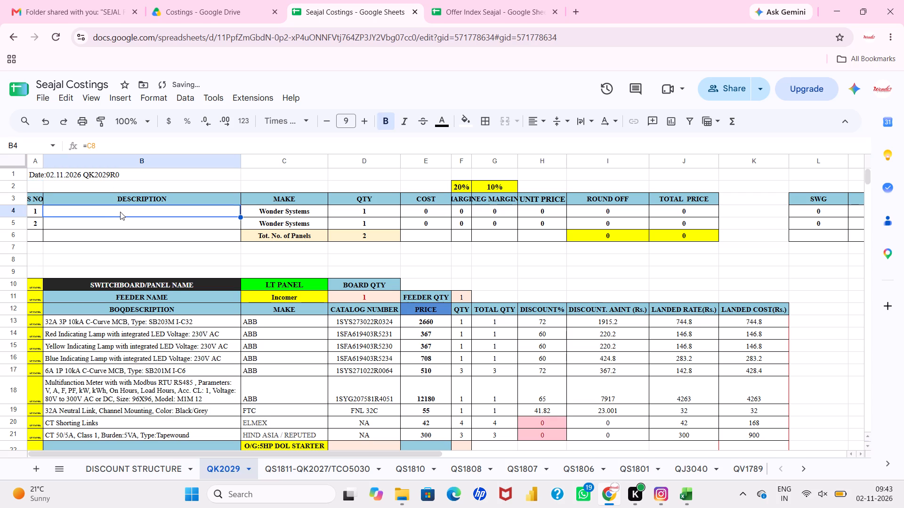
left_click(12, 225)
right_click(12, 225)
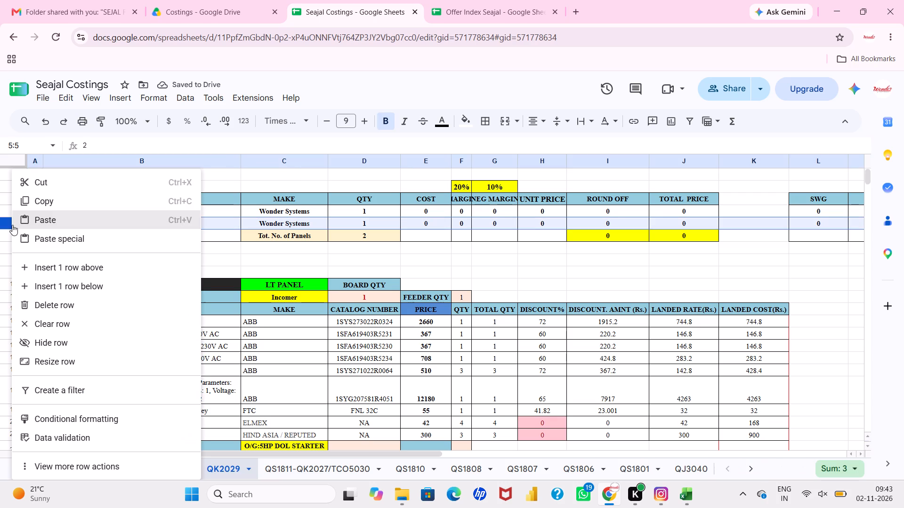
left_click(33, 296)
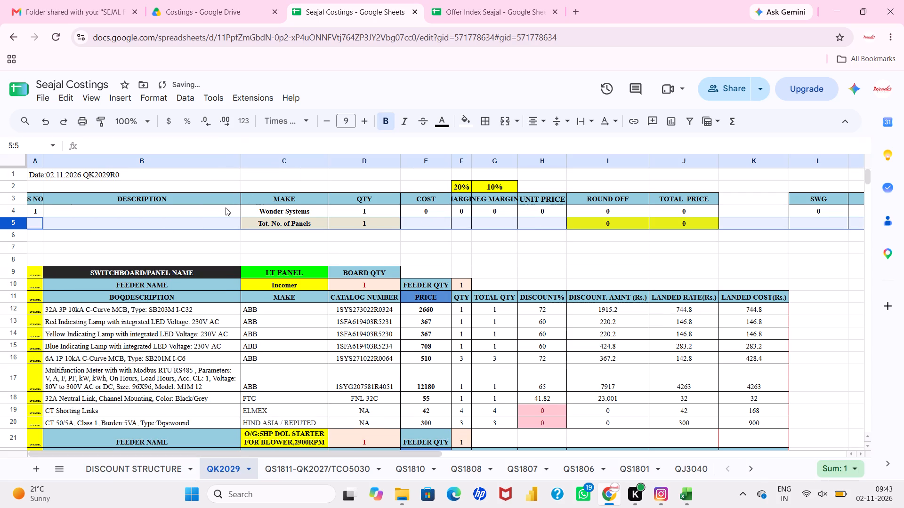
Link the description in B4 to the LT PANEL name cell C9 of the switchboard header.
left_click(226, 207)
key("equal")
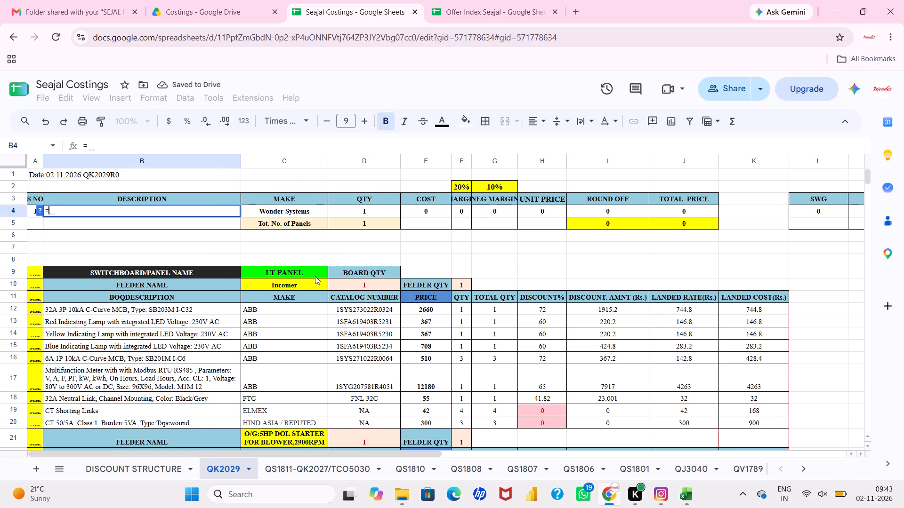
left_click(315, 276)
key("Return")
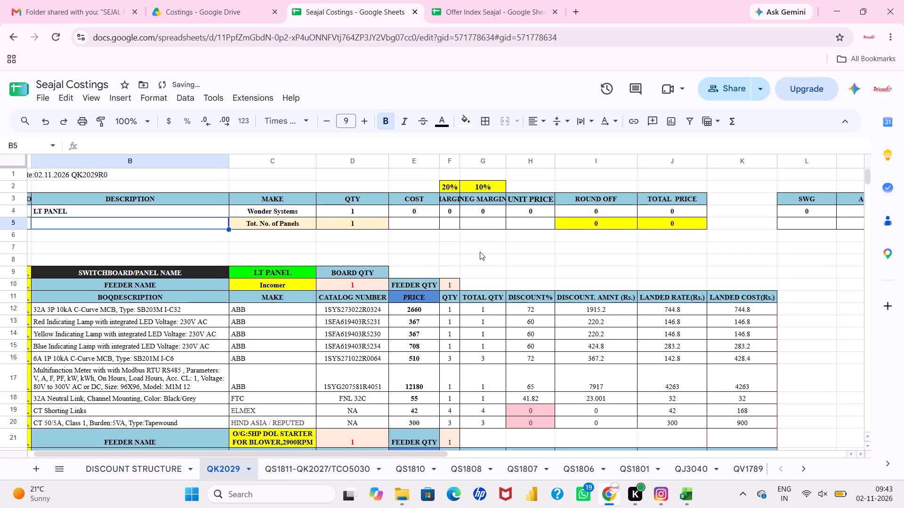
Delete blank rows 7 and 8 between the price summary and the switchboard item list.
left_click_drag(15, 247, 14, 257)
right_click(14, 257)
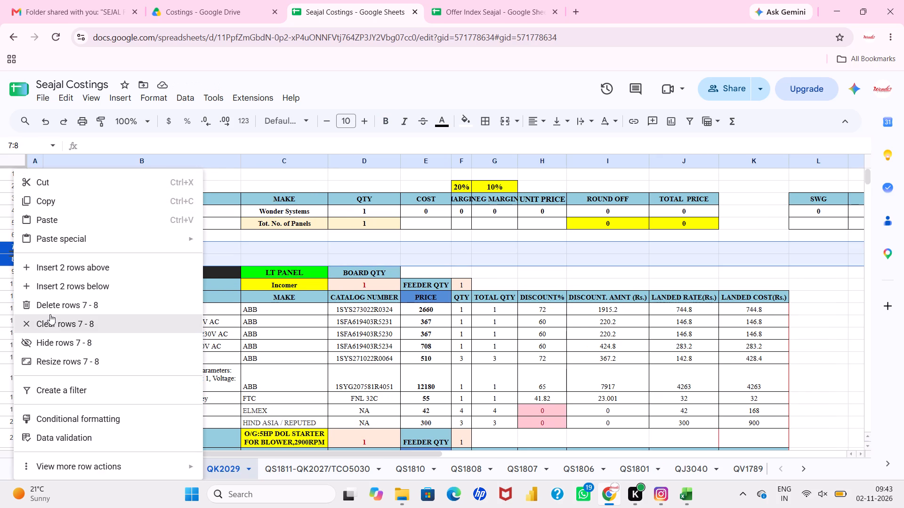
left_click(51, 302)
left_click(204, 275)
Auto-fit the widths of columns F to S to their contents.
scroll(204, 275, "left", 2)
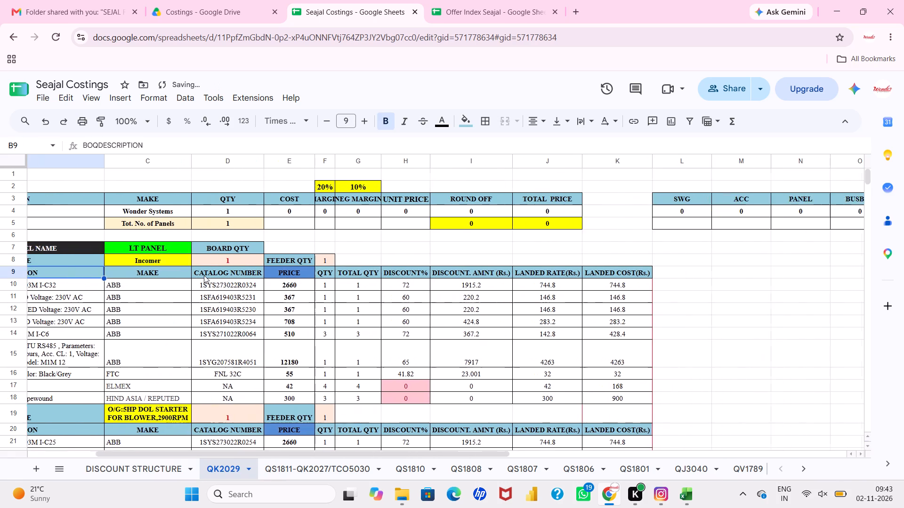
double_click(295, 160)
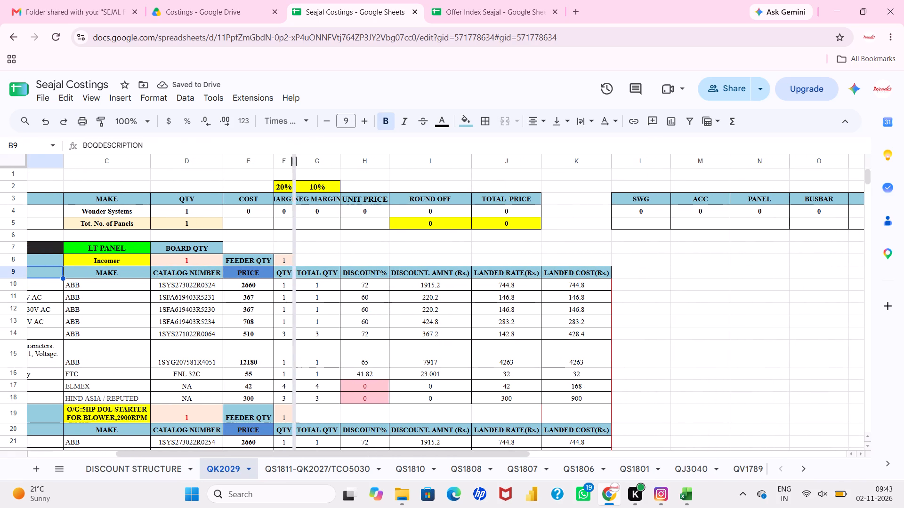
left_click_drag(283, 162, 903, 190)
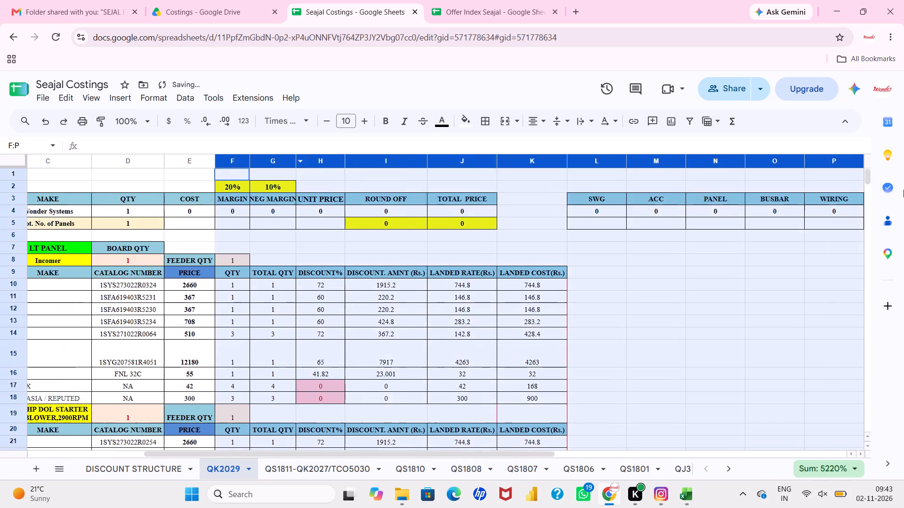
left_click_drag(903, 190, 736, 198)
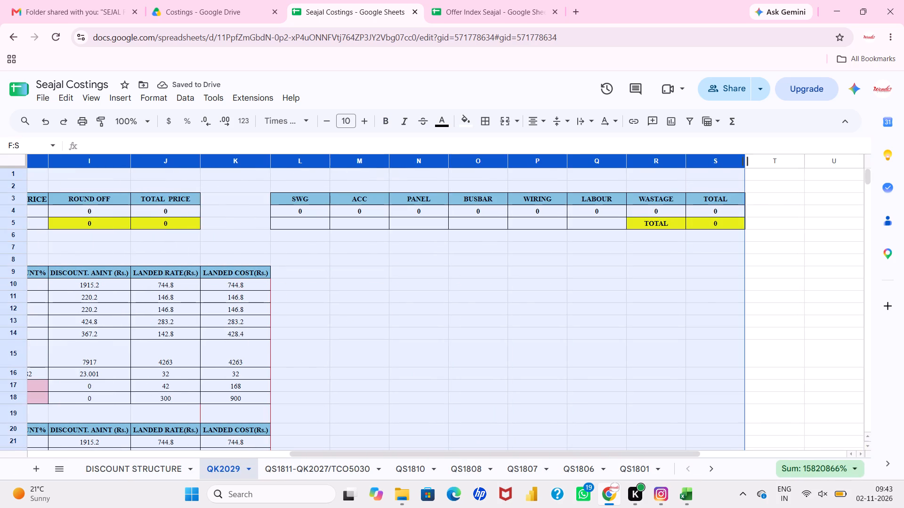
double_click(744, 160)
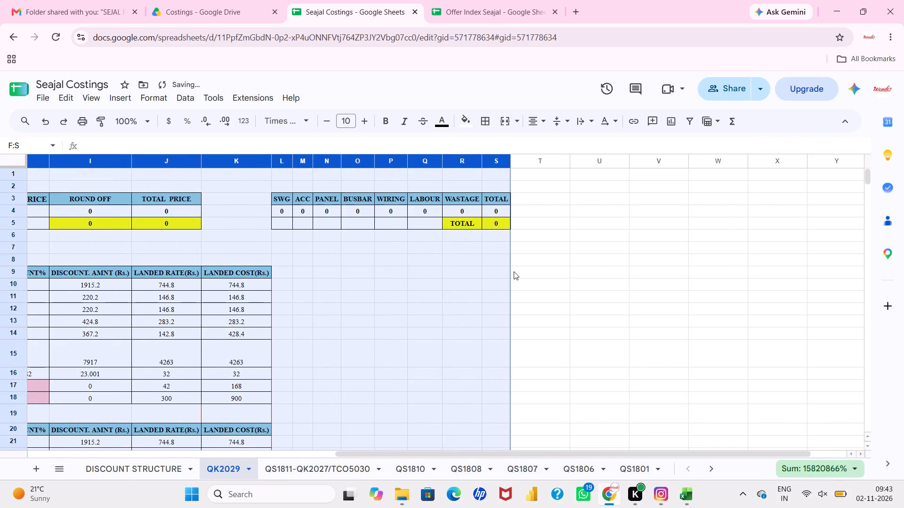
scroll(514, 271, "right", 3)
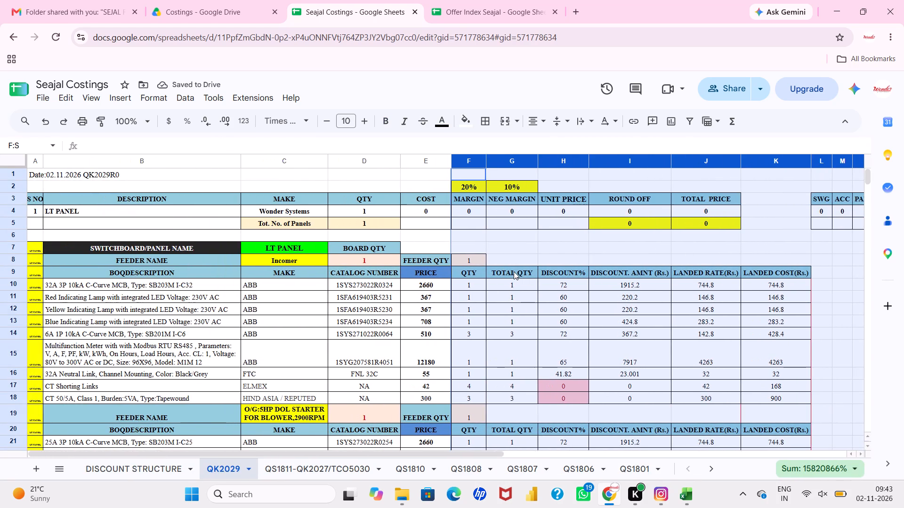
Set both the margin in F2 and the negative margin in G2 to 0%.
left_click(474, 190)
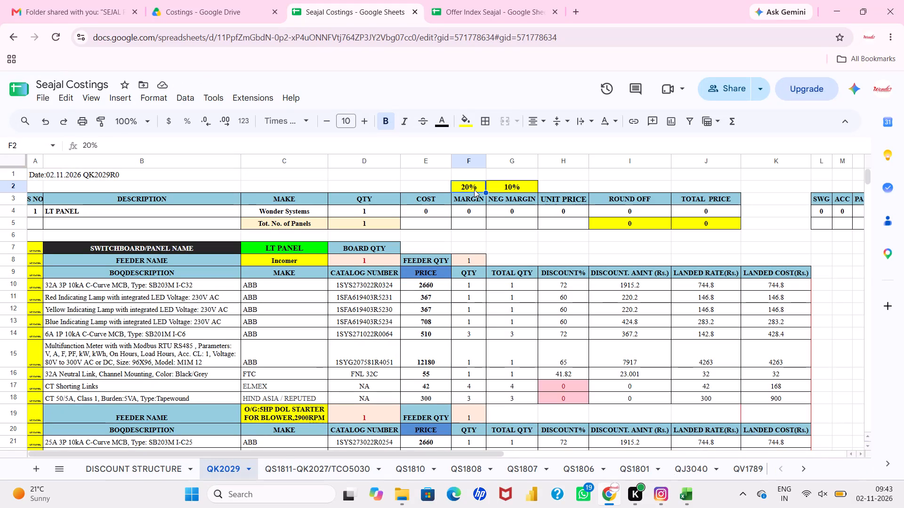
key("0")
key("Right")
key("0")
key("Return")
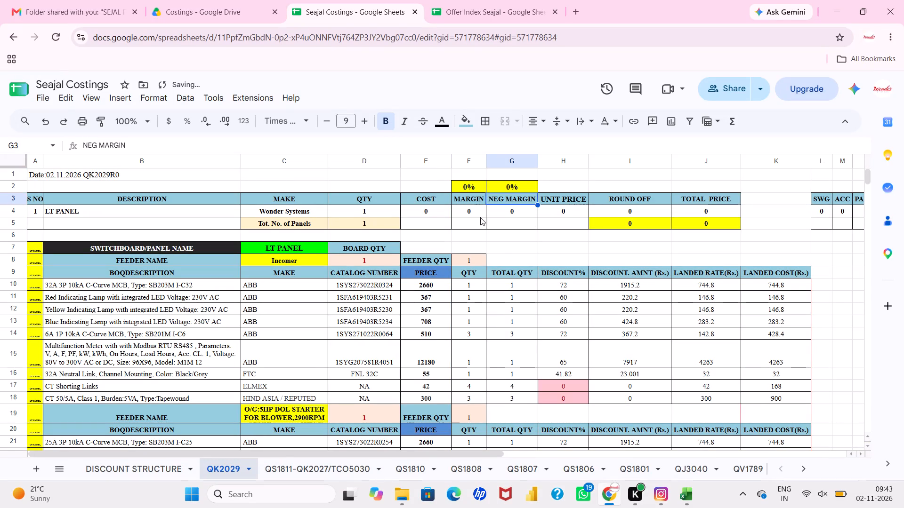
left_click(499, 249)
Look across the price summary, the cost breakdown columns and the item list's prices and landed costs.
scroll(499, 249, "left", 1)
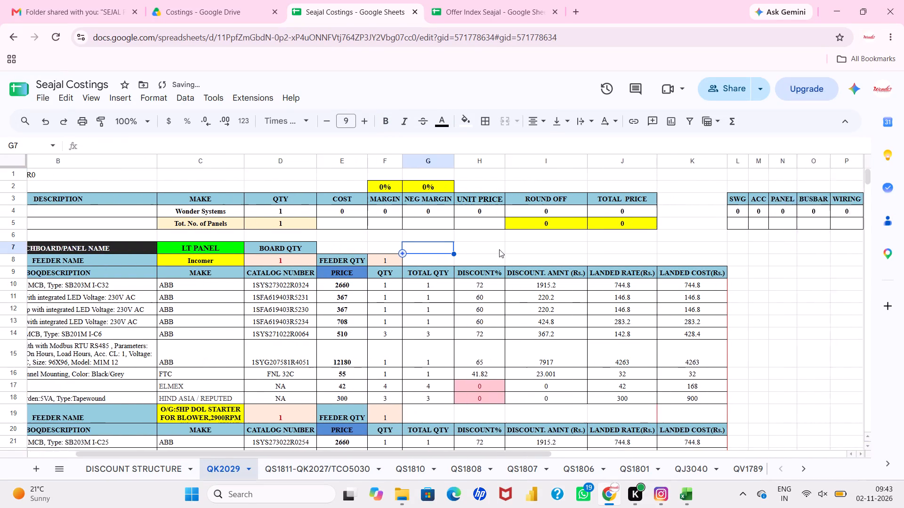
scroll(499, 249, "left", 2)
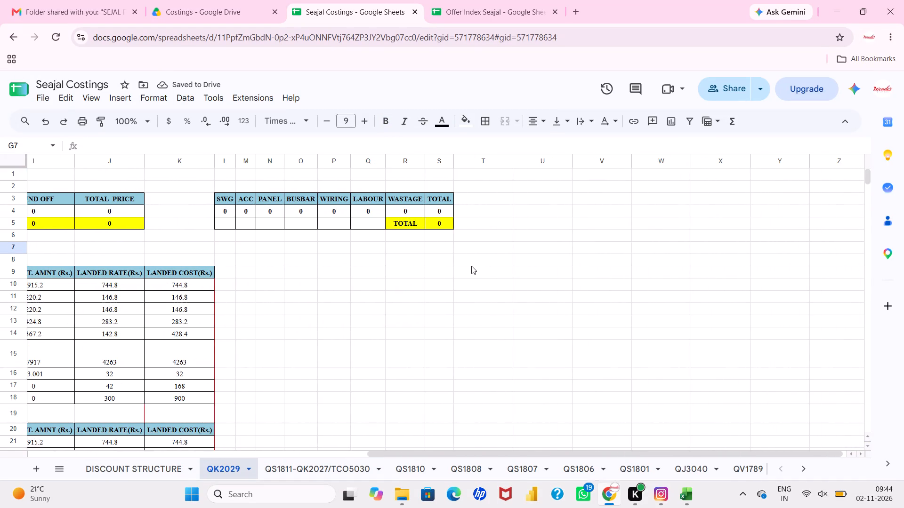
scroll(471, 266, "right", 4)
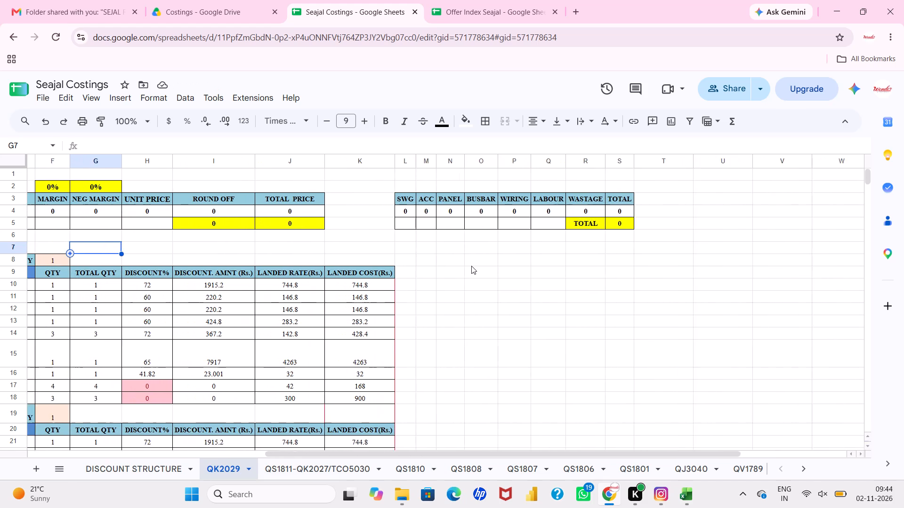
scroll(471, 266, "right", 1)
scroll(422, 267, "right", 2)
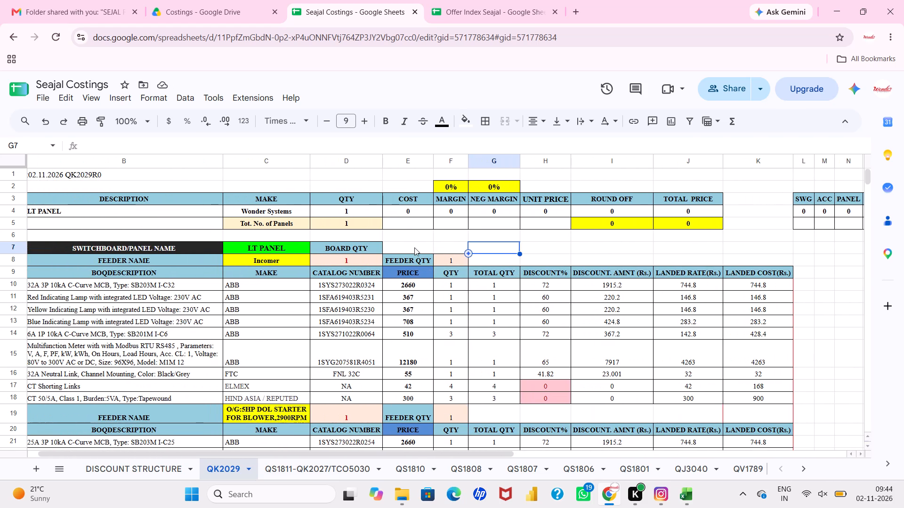
left_click(414, 246)
left_click(411, 286)
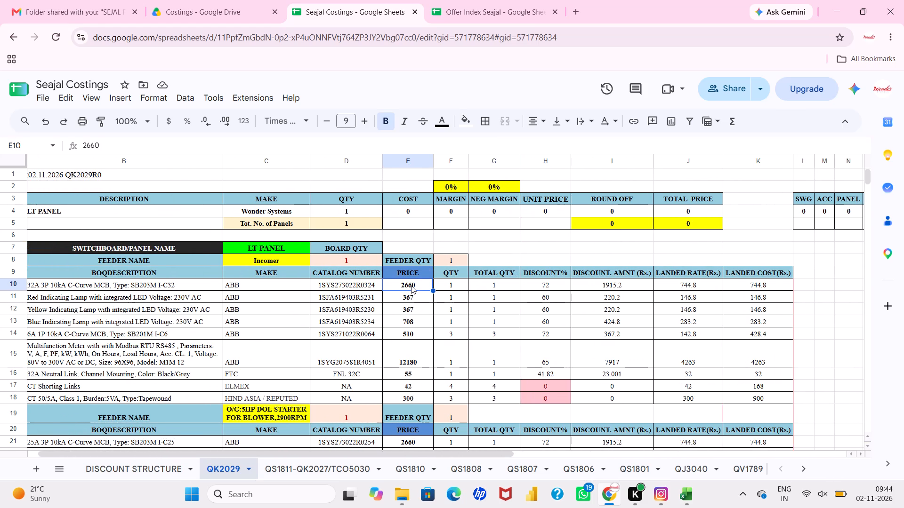
scroll(411, 286, "right", 1)
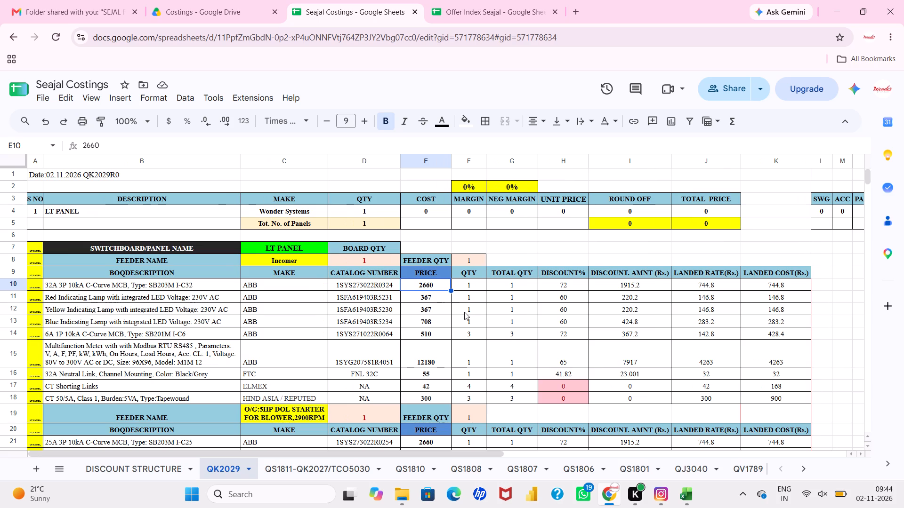
left_click(477, 320)
scroll(477, 320, "left", 2)
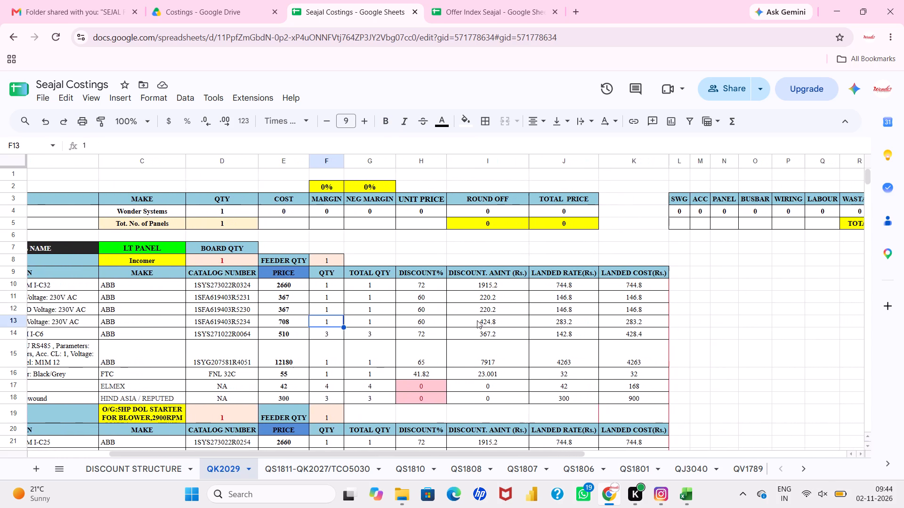
scroll(477, 320, "left", 1)
scroll(516, 299, "left", 1)
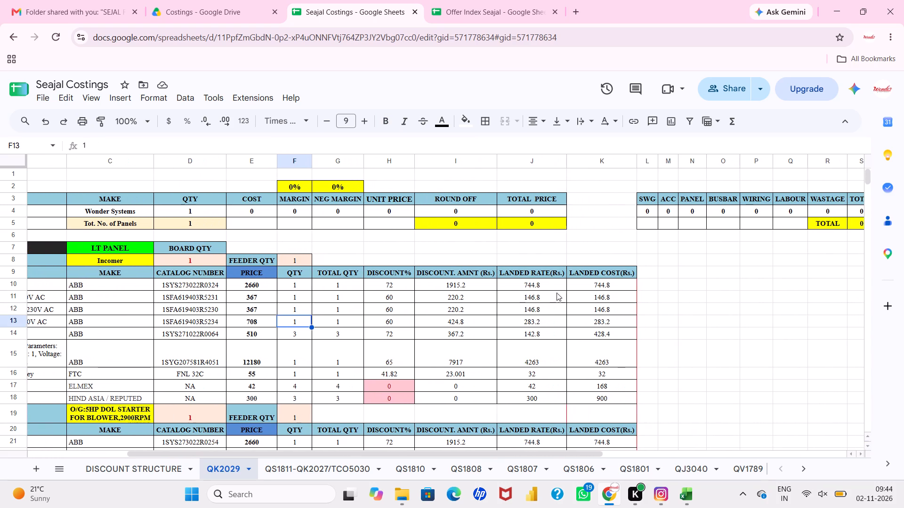
Create a filter on the item list range B9:K51, from the BOQDESCRIPTION header row to the last item.
scroll(499, 297, "right", 3)
left_click_drag(228, 275, 479, 310)
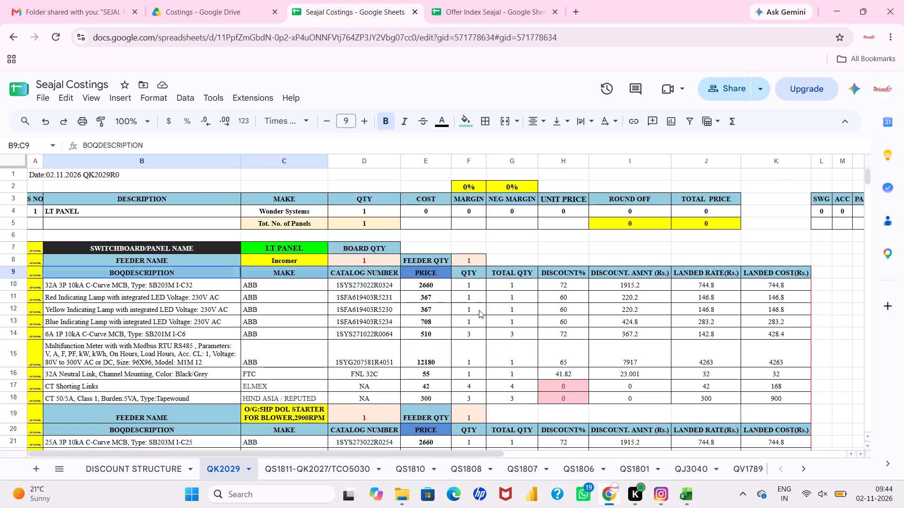
left_click_drag(479, 310, 752, 284)
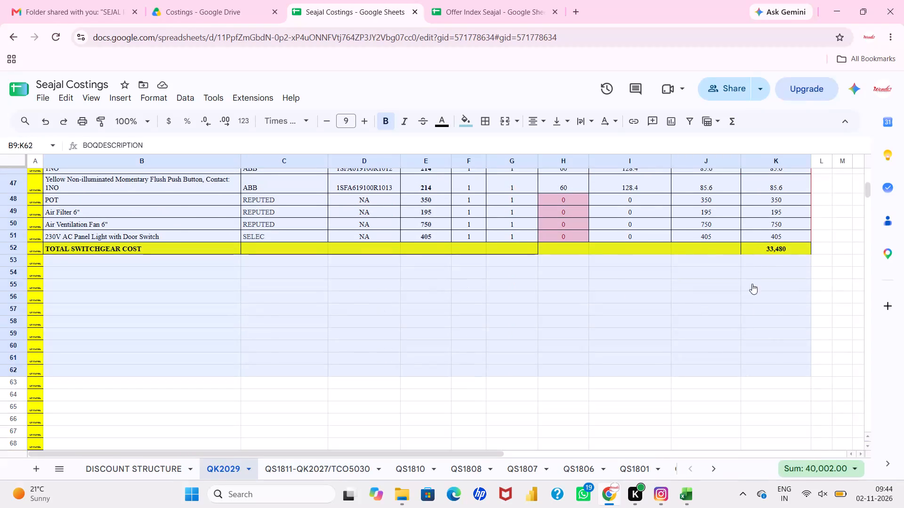
left_click_drag(752, 284, 759, 236)
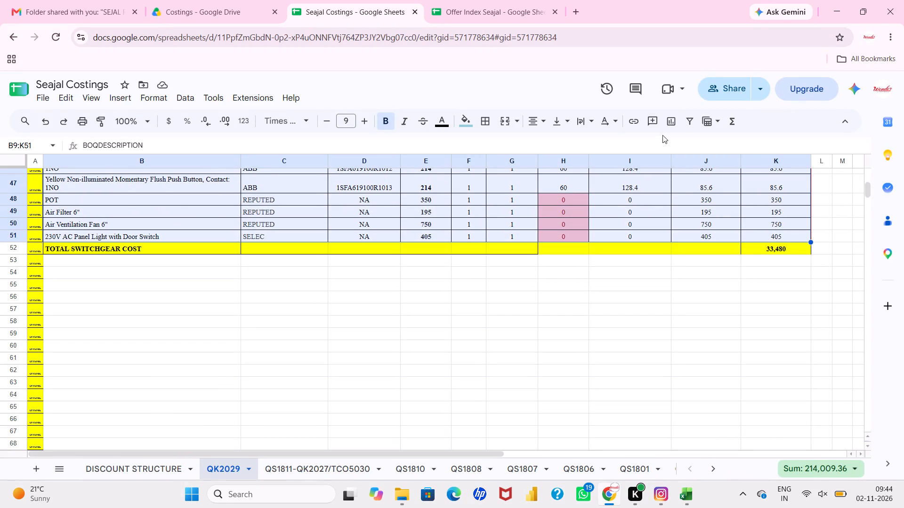
left_click(691, 119)
scroll(442, 310, "up", 9)
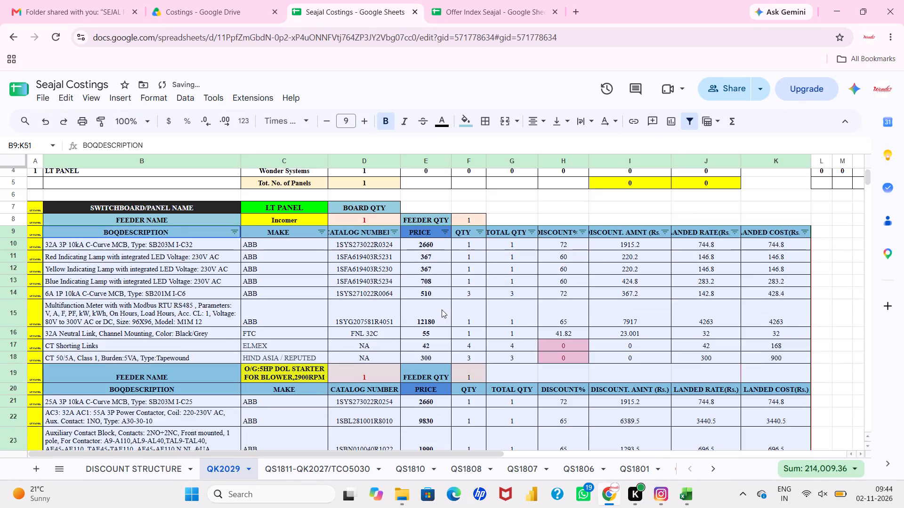
scroll(442, 310, "up", 5)
Filter the MAKE column to show only ABB items.
left_click(324, 273)
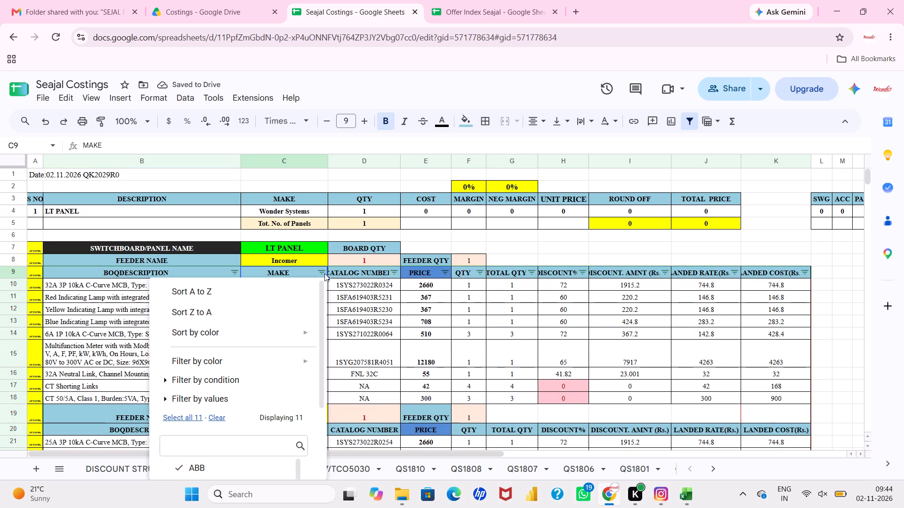
left_click(213, 418)
scroll(213, 418, "down", 2)
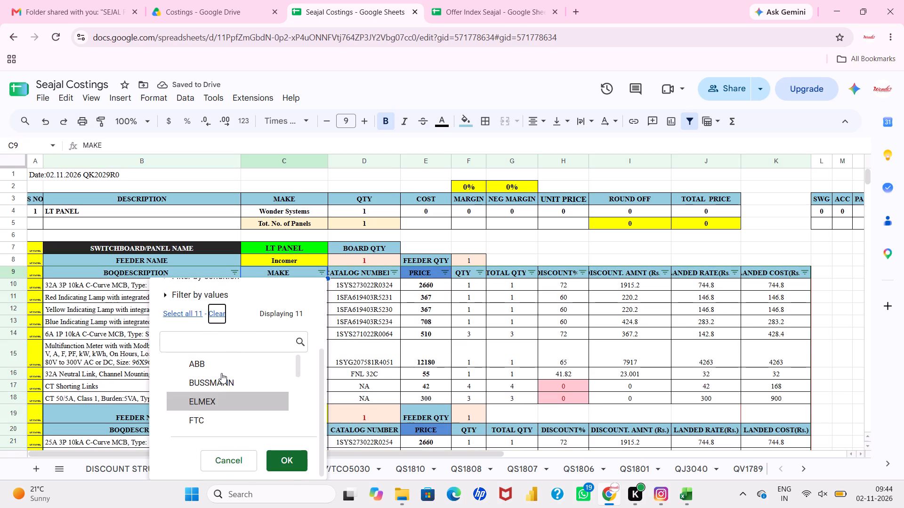
left_click(224, 366)
left_click(278, 454)
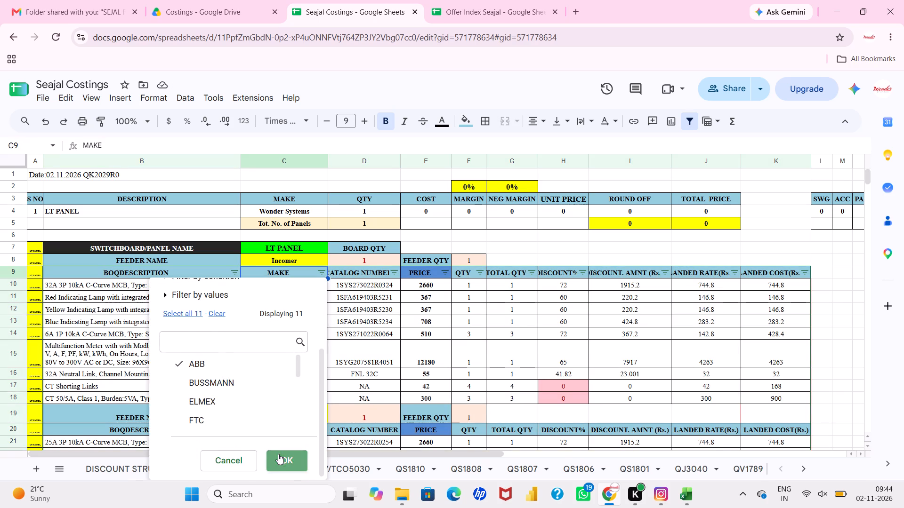
Enter a formula in L10 that references the first ABB item's landed cost in K10.
scroll(519, 326, "left", 3)
left_click(592, 290)
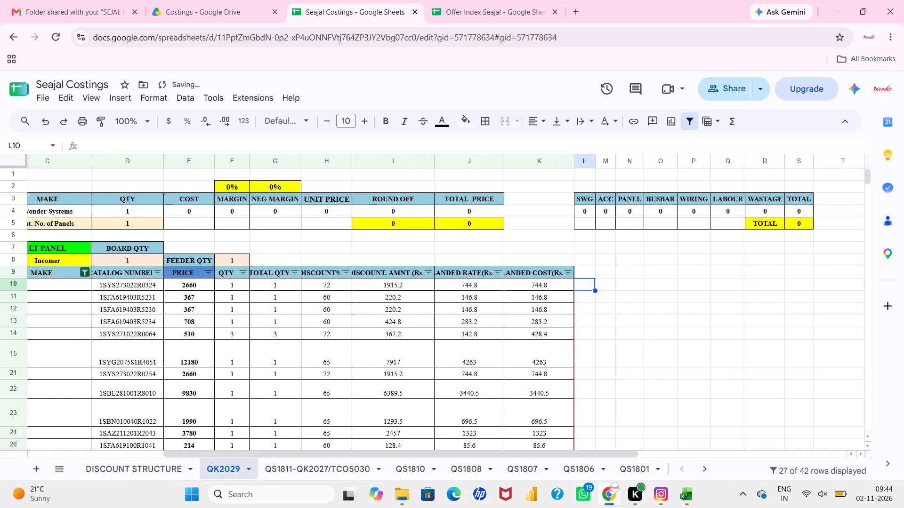
key("equal")
key("Left")
key("Return")
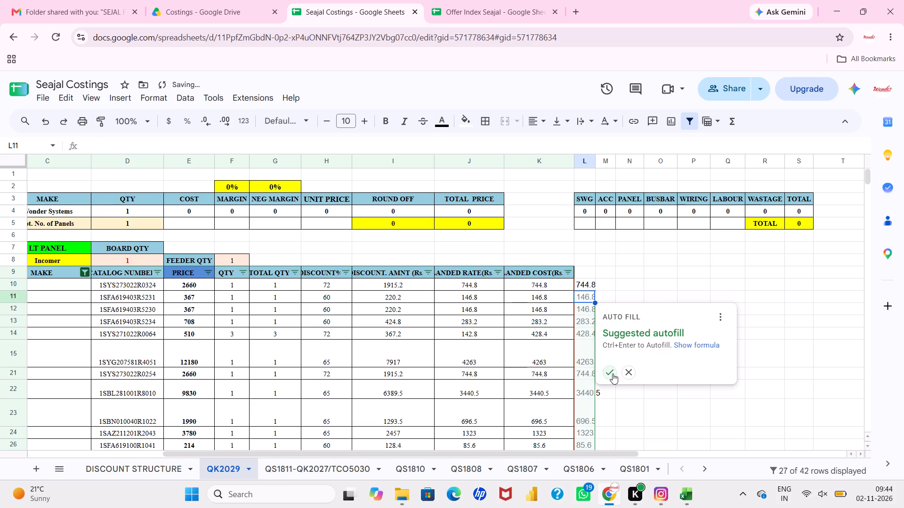
Accept the suggested autofill so column L references the landed cost of every filtered ABB item.
left_click(613, 373)
Fit column L to its contents, centre its values and set its font size to 9.
left_click(595, 161)
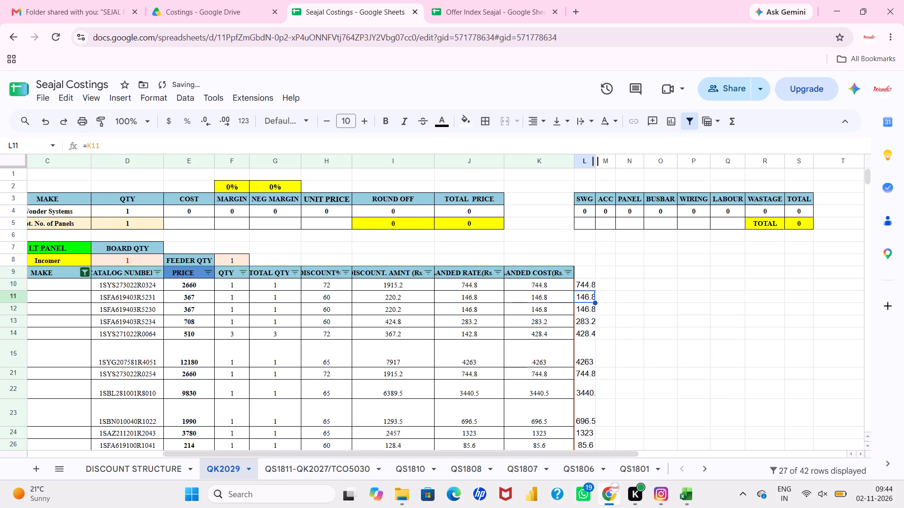
double_click(595, 161)
left_click(588, 160)
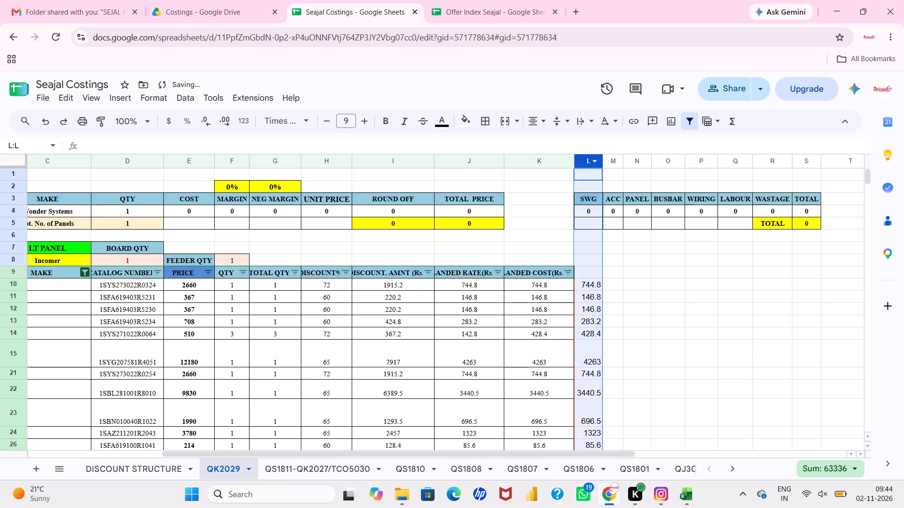
left_click_drag(540, 125, 550, 149)
left_click(550, 149)
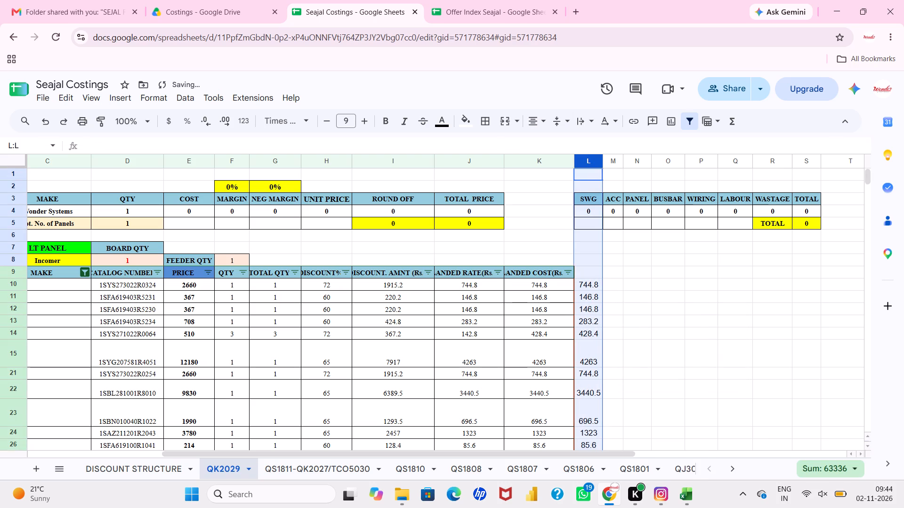
left_click(326, 116)
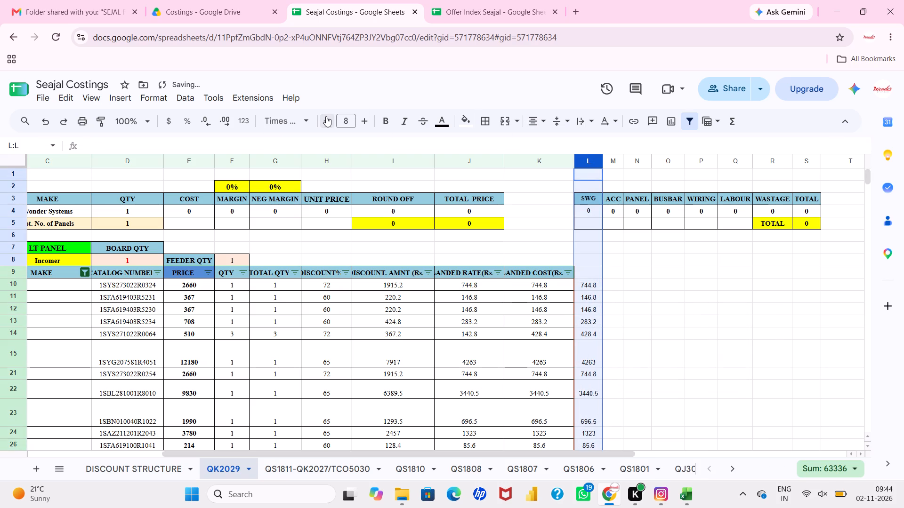
left_click(362, 122)
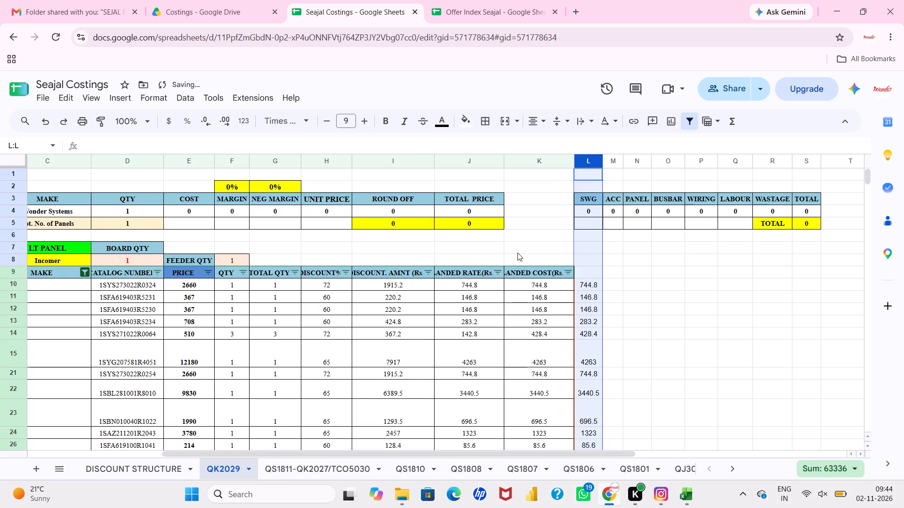
left_click(517, 253)
Change the MAKE filter to exclude ABB and show only BUSSMANN, ELMEX, FTC, HIND ASIA / REPUTED, REPUTED, SALZER and SELEC items.
scroll(517, 253, "right", 2)
left_click(323, 275)
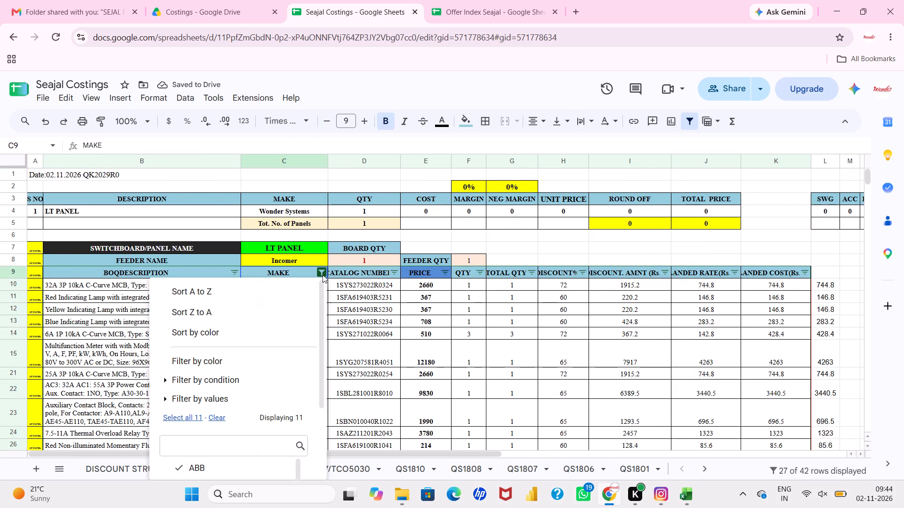
scroll(300, 362, "down", 1)
left_click(246, 387)
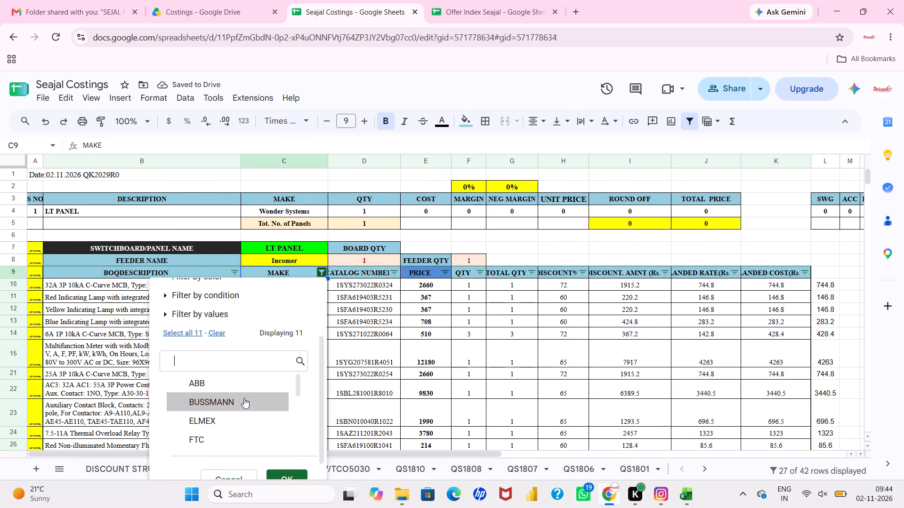
left_click(244, 398)
left_click(241, 419)
scroll(241, 419, "down", 1)
left_click(241, 419)
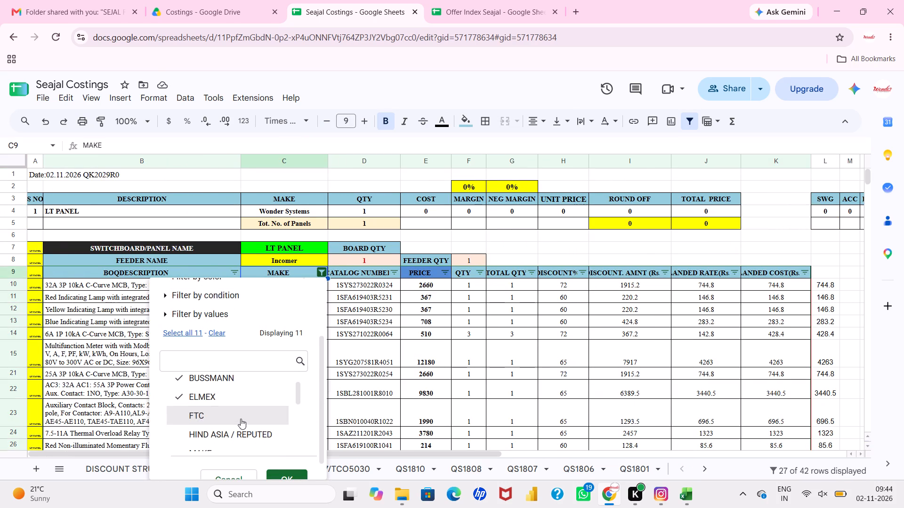
scroll(241, 419, "down", 1)
left_click(241, 419)
scroll(241, 419, "down", 2)
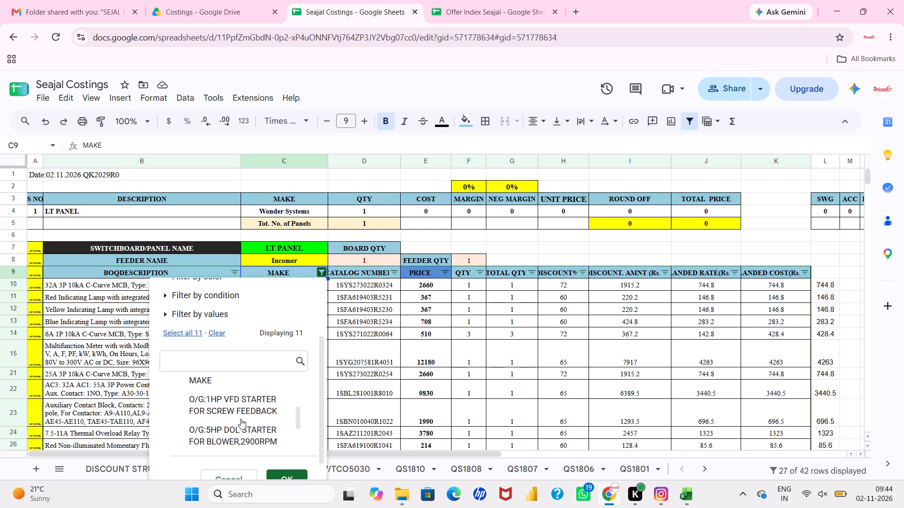
scroll(241, 419, "down", 2)
left_click(241, 419)
left_click(245, 408)
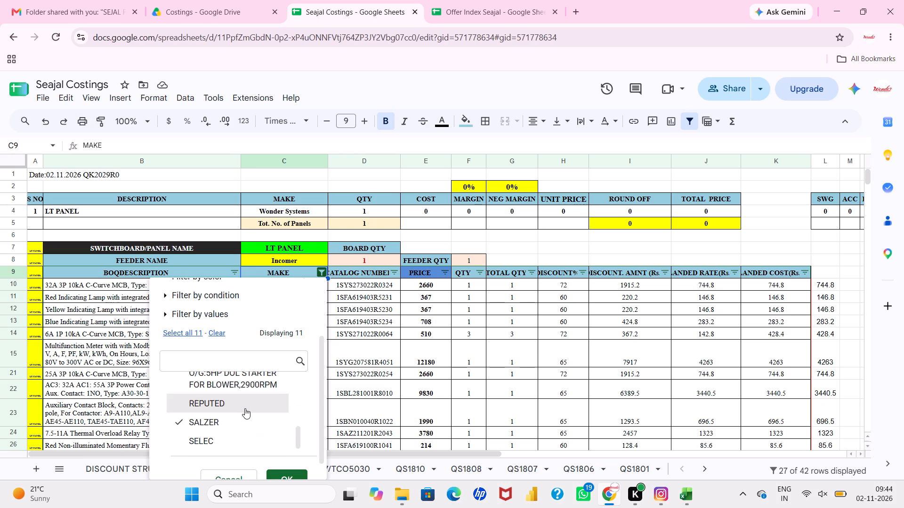
left_click(242, 438)
scroll(242, 438, "down", 1)
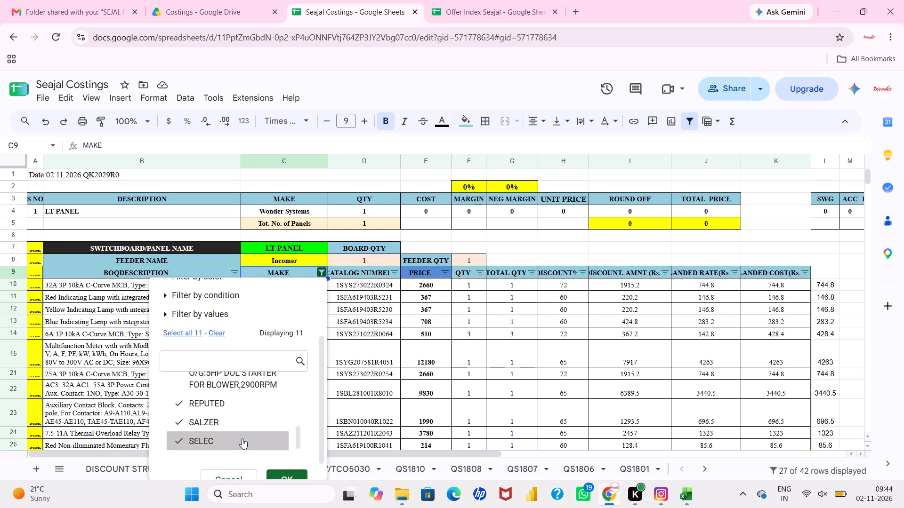
left_click(282, 472)
Reference the landed cost K16 in M16 and fill the formula down column M to the last non-ABB item in row 51.
scroll(465, 337, "left", 3)
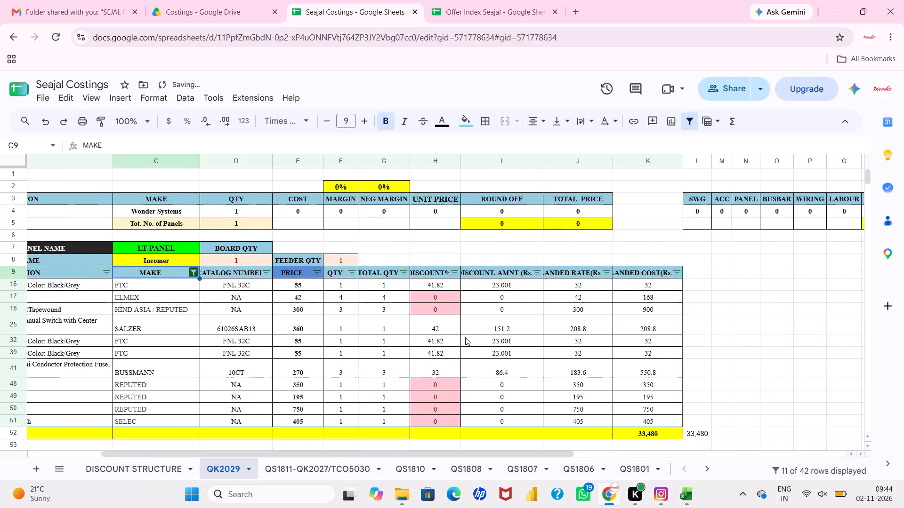
left_click(592, 283)
key("equal")
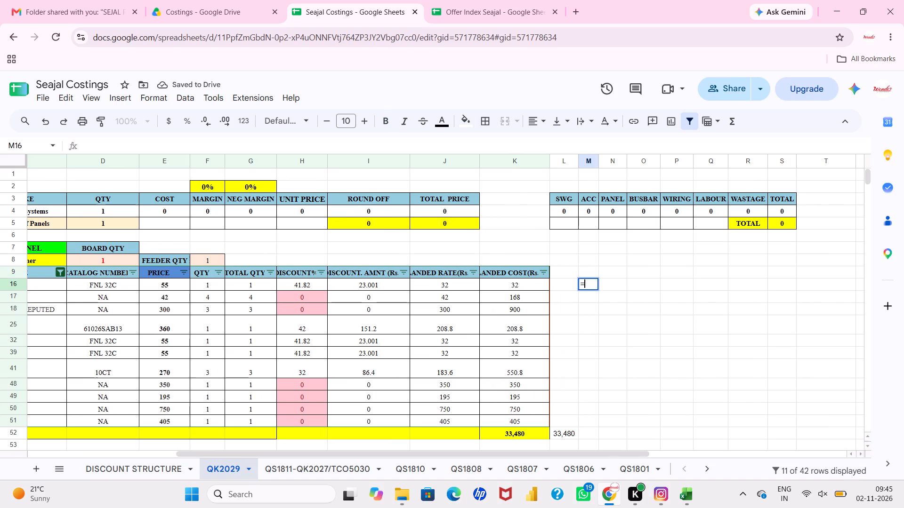
key("Left")
key("Left")
key("Return")
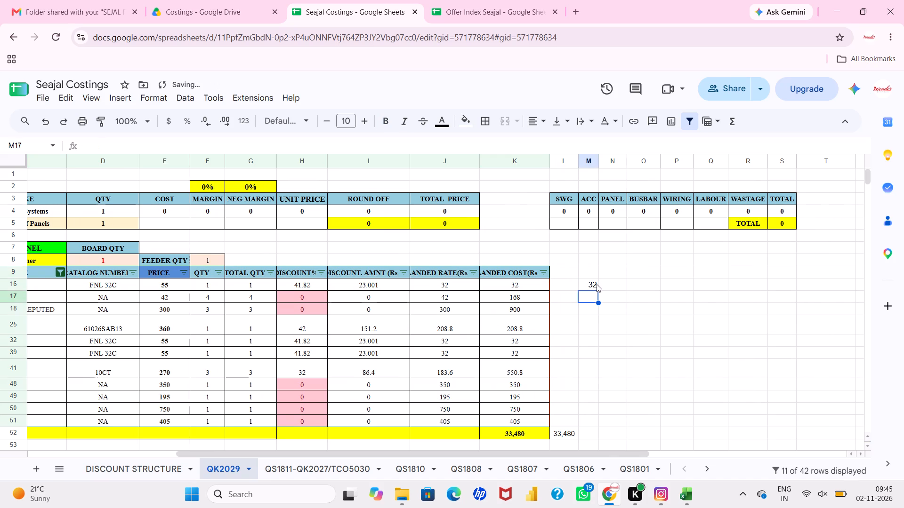
left_click(597, 284)
left_click_drag(597, 291, 591, 424)
Delete the stray value in L52 beside the total switchgear cost.
left_click(562, 435)
key("Delete")
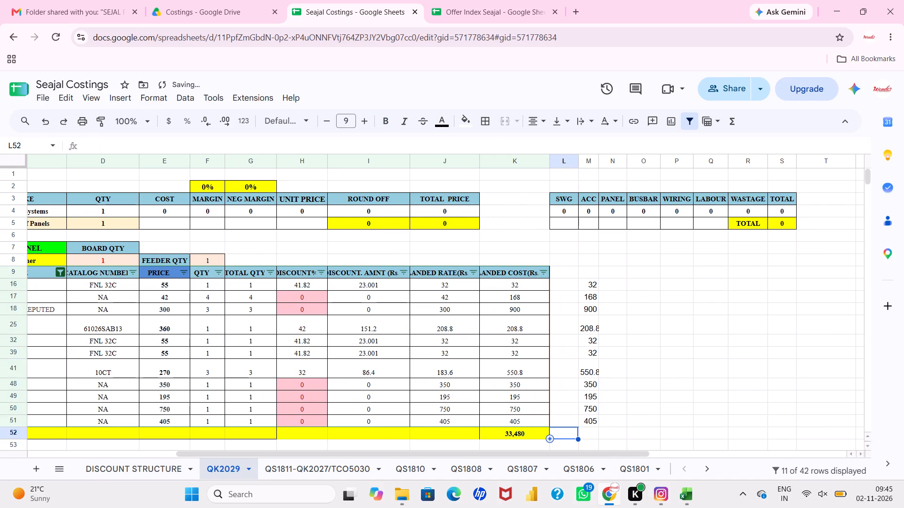
left_click(623, 402)
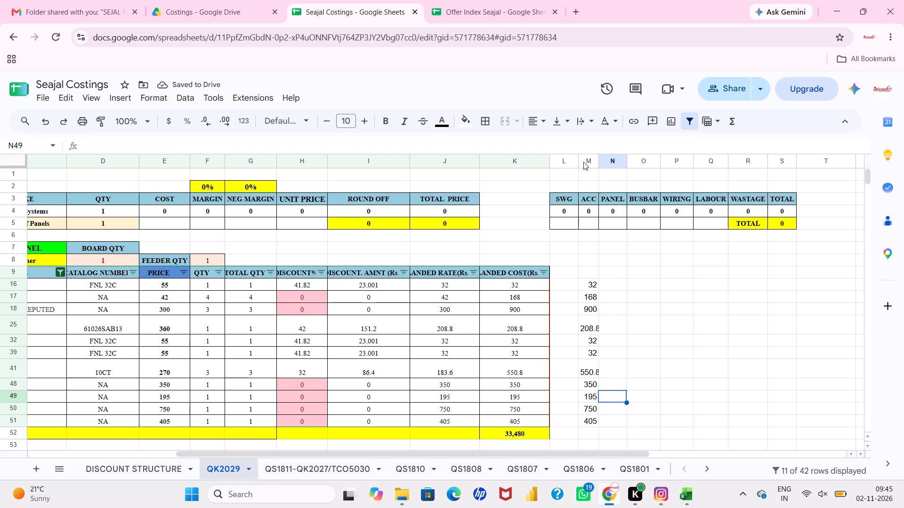
Centre the values in column M and set its font size to 9.
left_click(587, 160)
left_click_drag(533, 123, 546, 138)
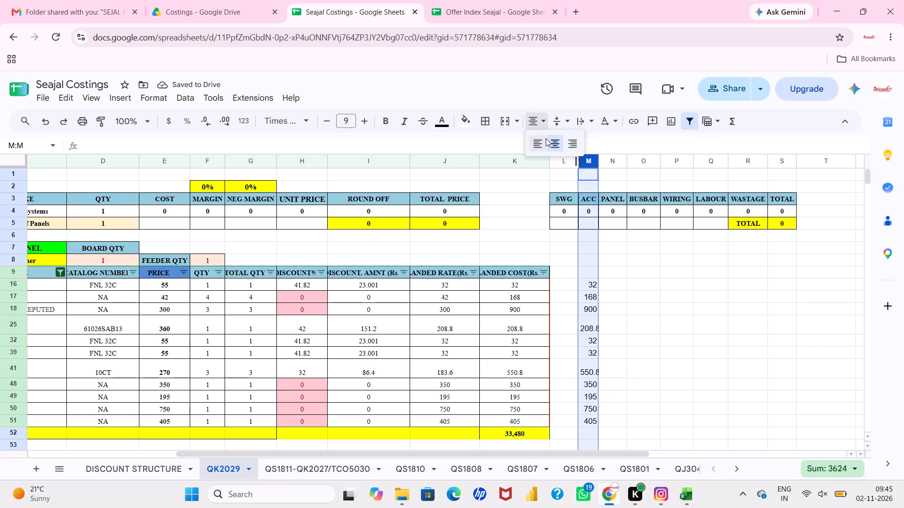
left_click(551, 141)
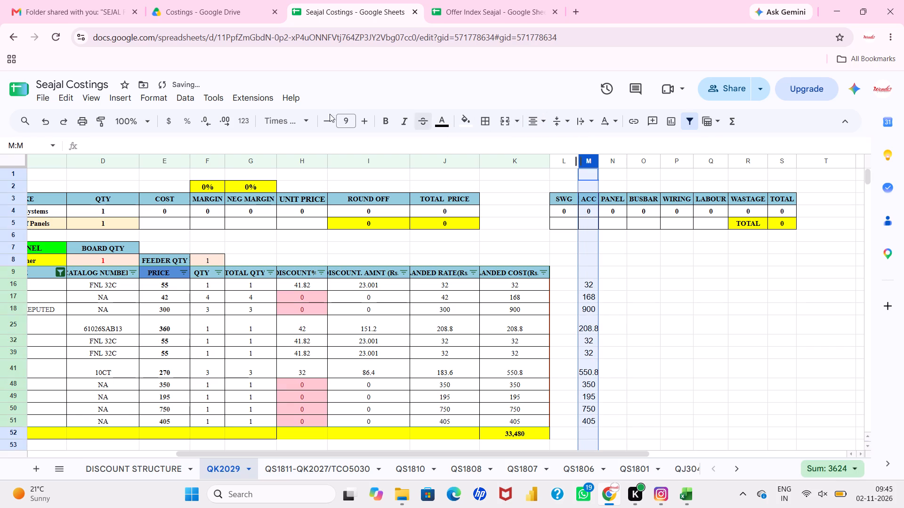
left_click(327, 119)
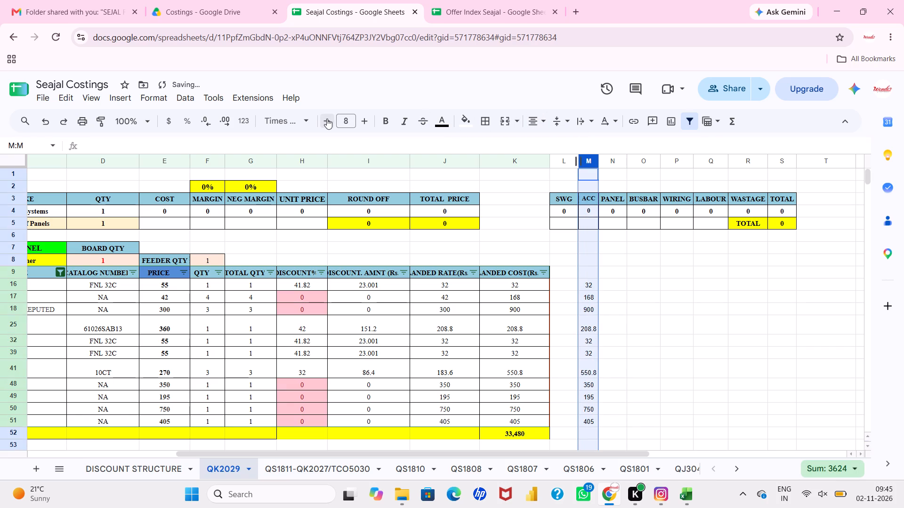
left_click(363, 123)
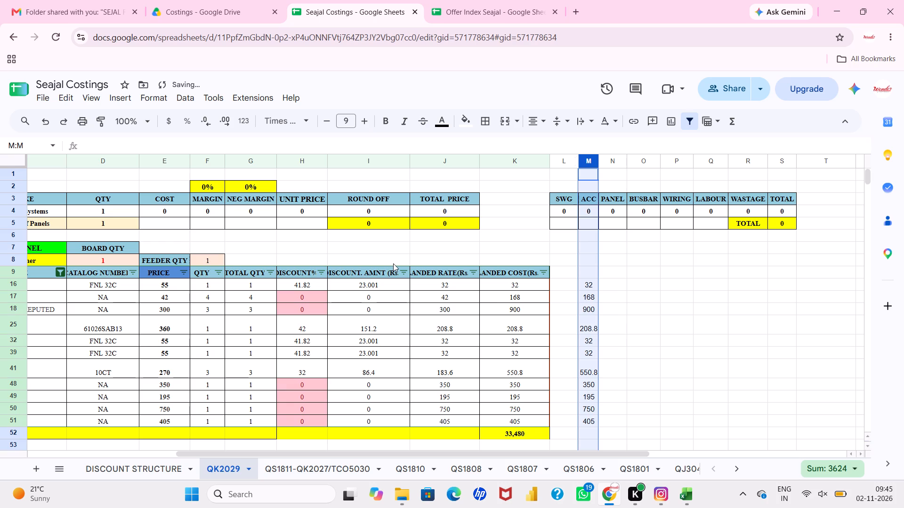
Reselect all values in the MAKE filter to show the complete item list.
scroll(393, 263, "right", 1)
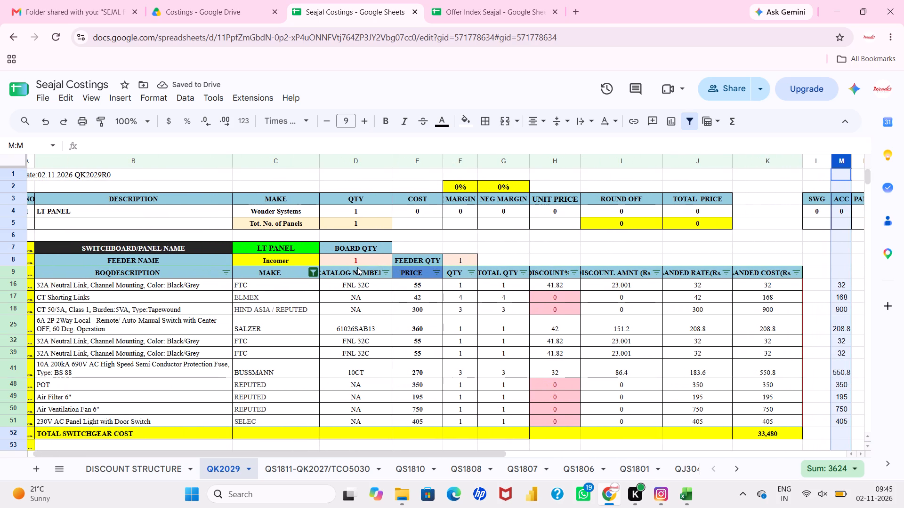
left_click(357, 267)
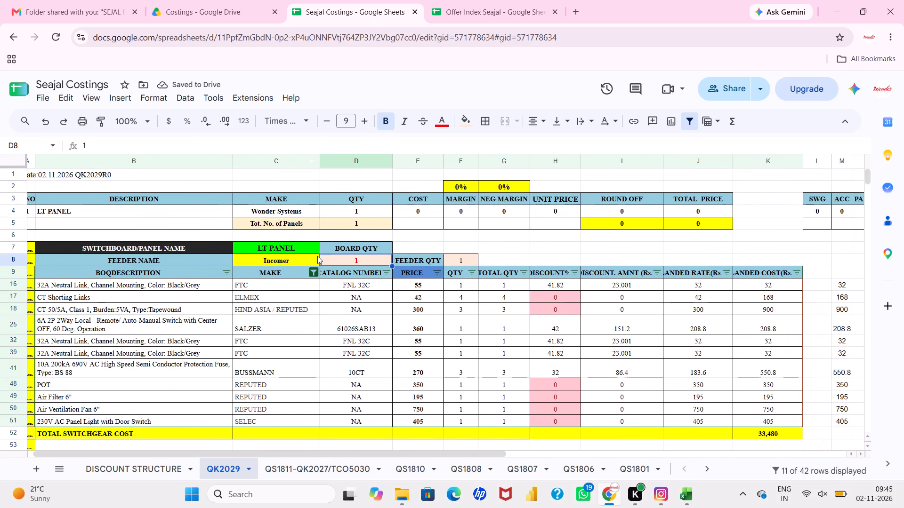
left_click(315, 274)
left_click(176, 421)
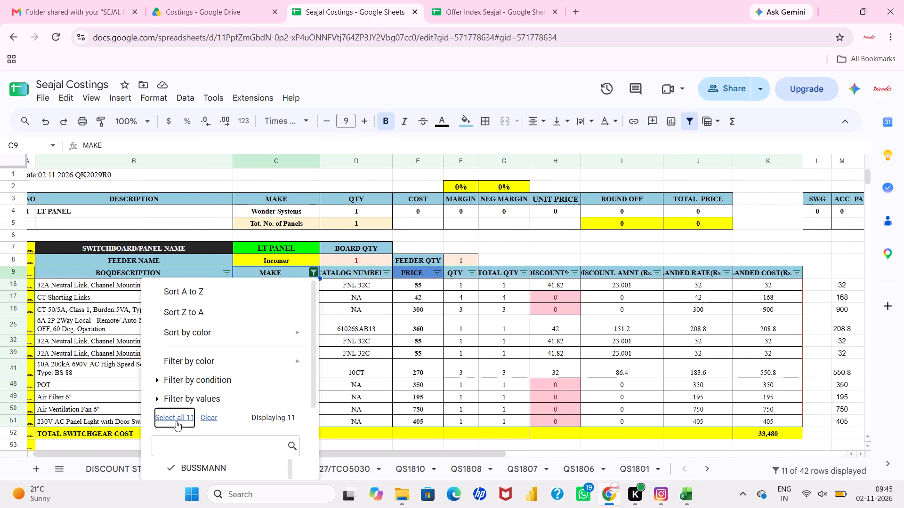
scroll(176, 421, "down", 5)
left_click(273, 452)
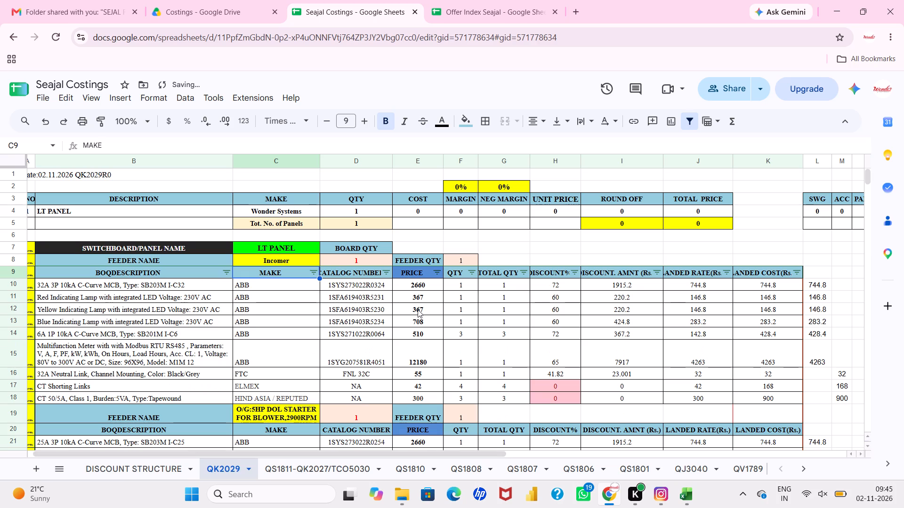
Check the landed costs split between columns L and M down to the total switchgear cost row.
left_click(423, 310)
scroll(423, 310, "left", 2)
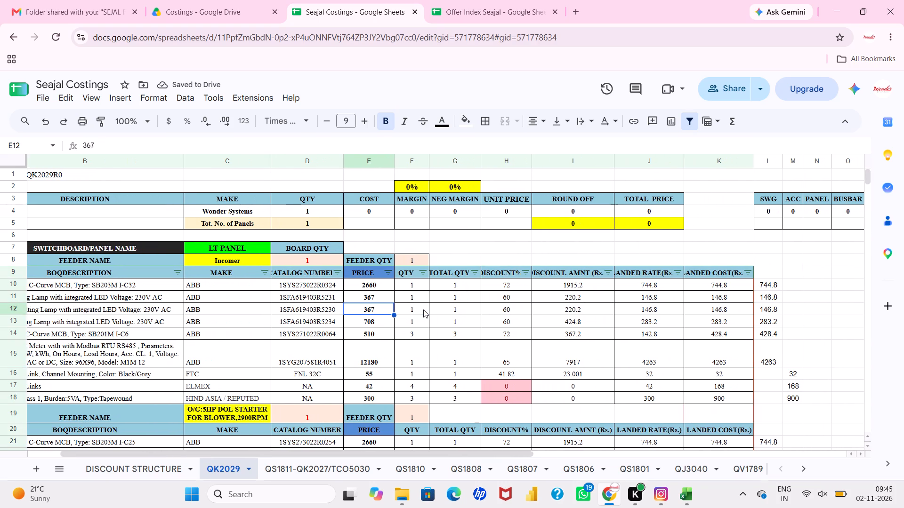
scroll(423, 310, "left", 1)
scroll(423, 310, "down", 5)
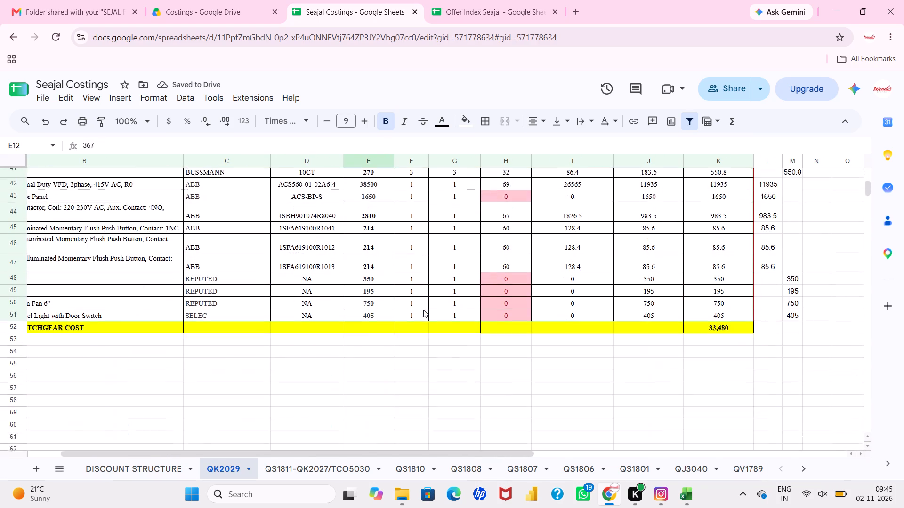
scroll(423, 310, "up", 1)
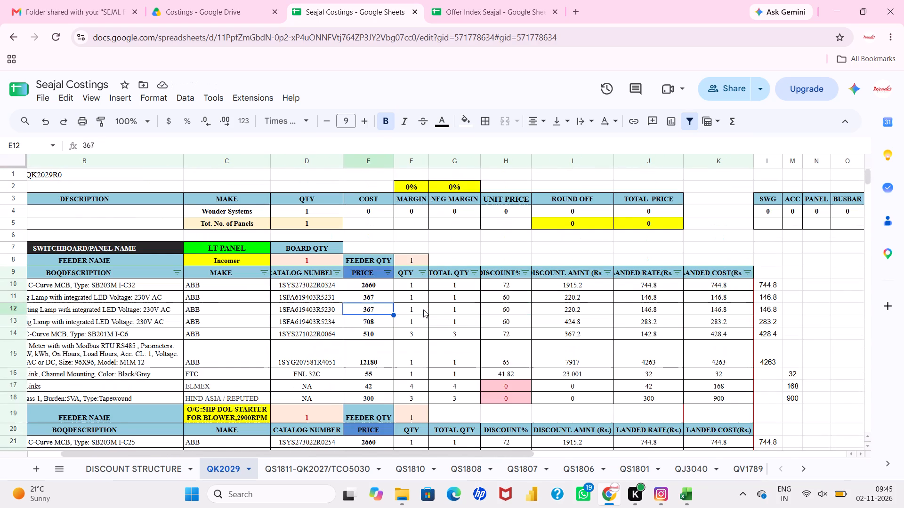
Replace the #REF! criterion in the SWG cell L4's SUMIF formula with $C$7.
scroll(580, 307, "left", 2)
left_click(536, 211)
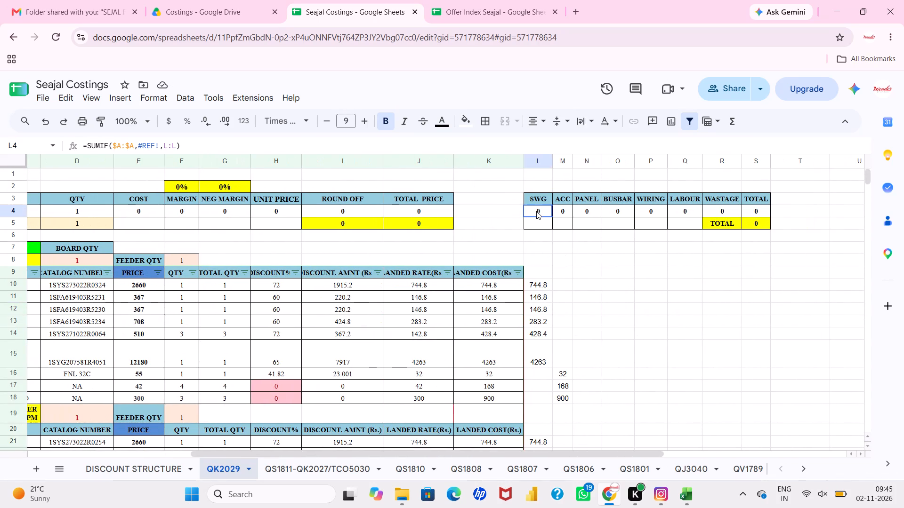
scroll(536, 211, "right", 2)
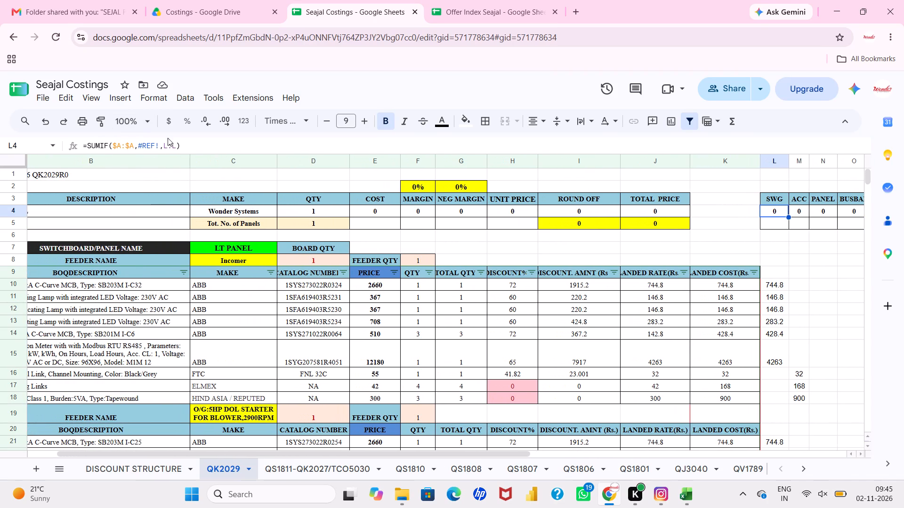
left_click(159, 146)
key("BackSpace")
key("BackSpace")
key("BackSpace")
key("BackSpace")
key("BackSpace")
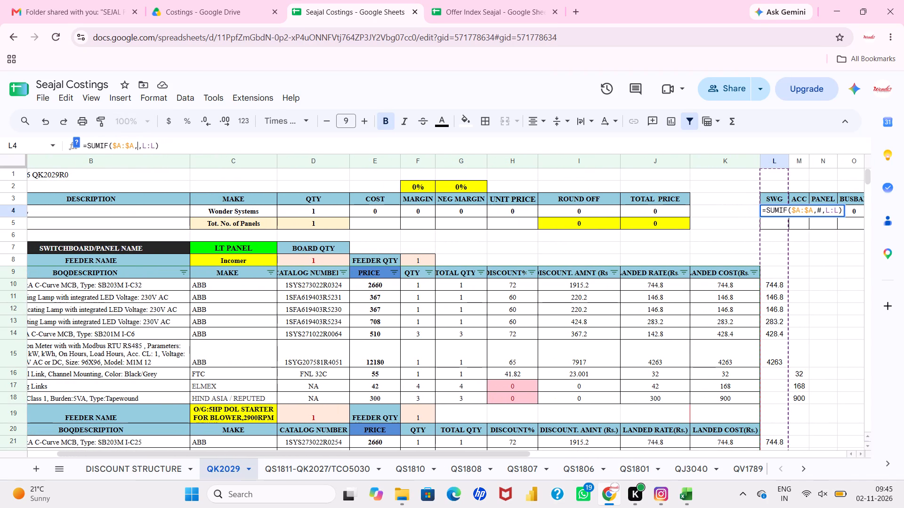
key("shift+dollar")
key("c")
type("$7")
key("Return")
scroll(159, 146, "left", 3)
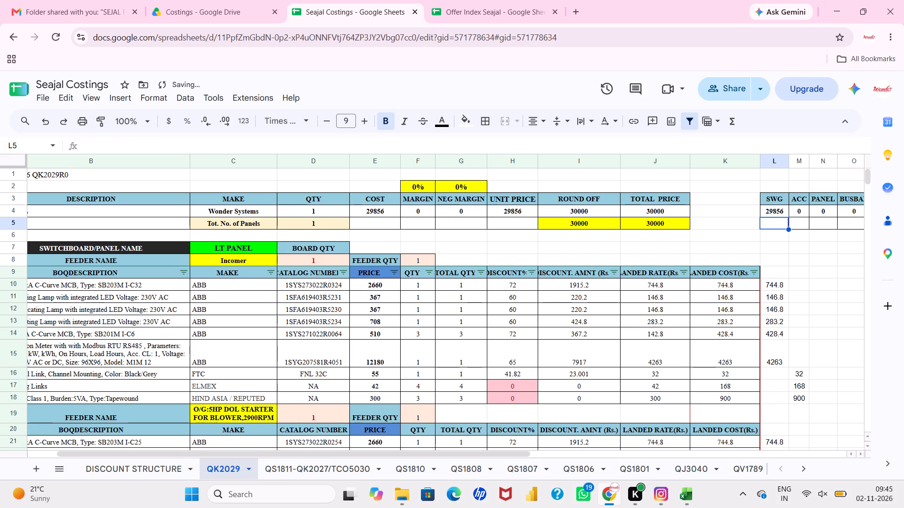
Copy the SWG cell L4's SUMIF formula across the ACC, PANEL, BUSBAR, WIRING, LABOUR and WASTAGE cells M4 to R4.
left_click(766, 206)
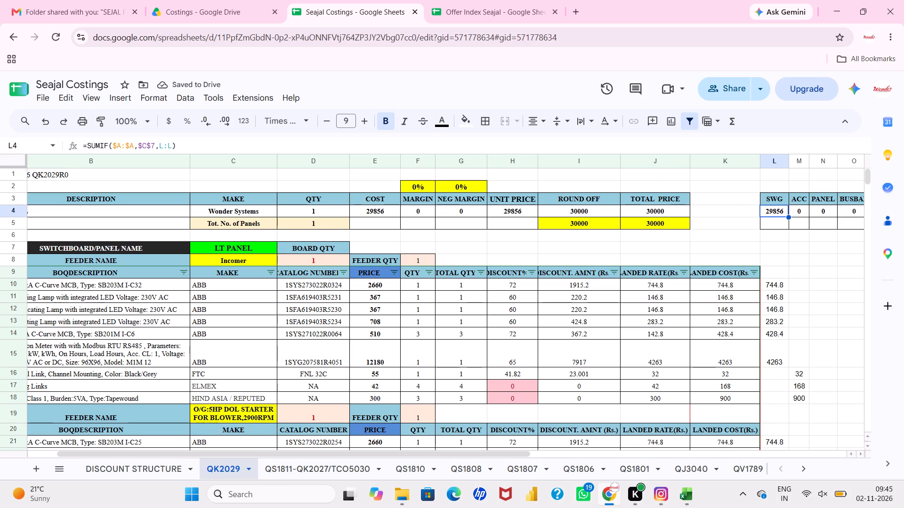
key("ctrl+c")
key("Right")
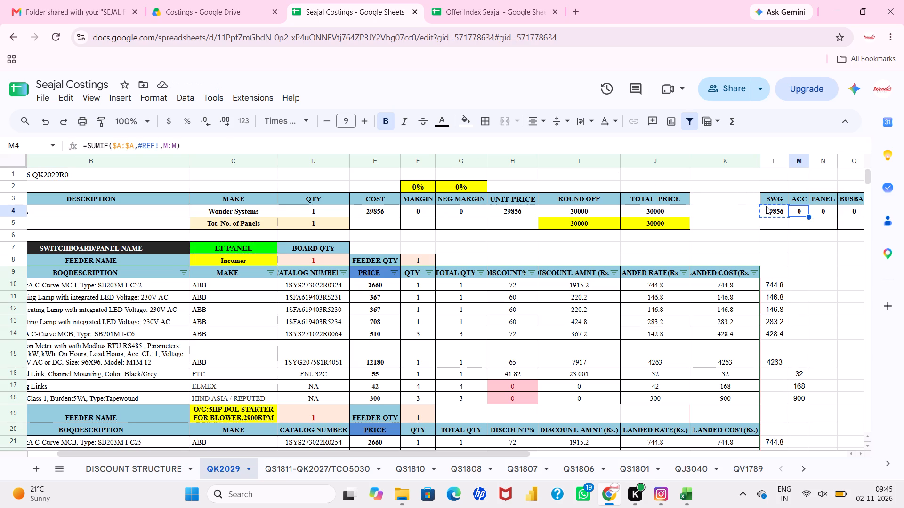
key("ctrl+v")
key("Right")
key("ctrl+v")
key("Right")
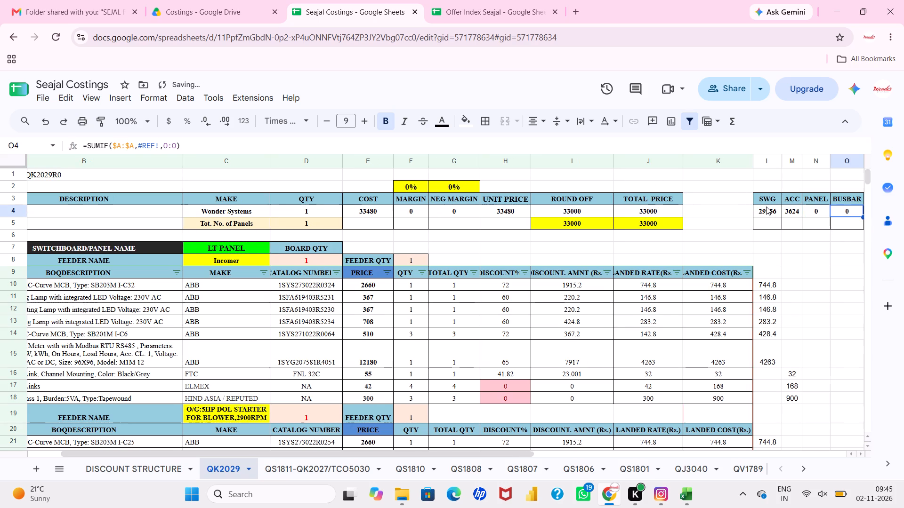
key("ctrl+v")
key("ctrl+Right")
key("Left")
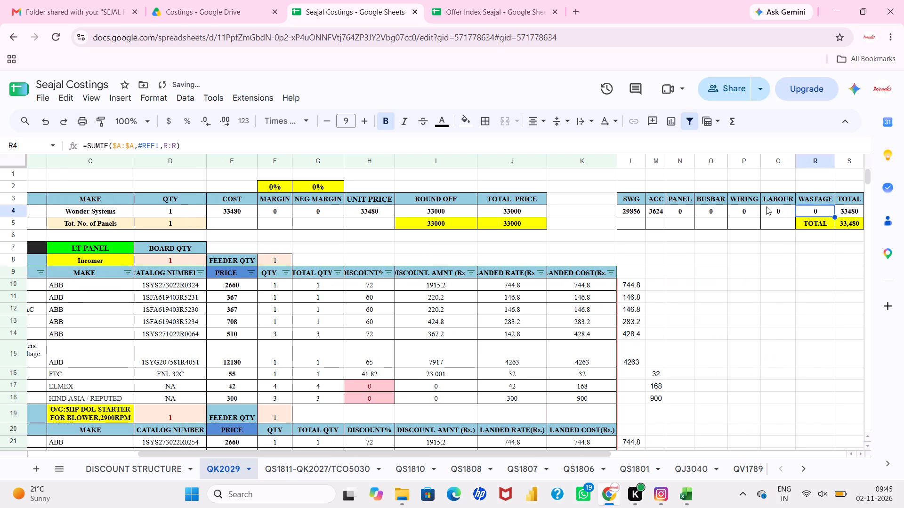
key("Left")
key("Left")
key("Left")
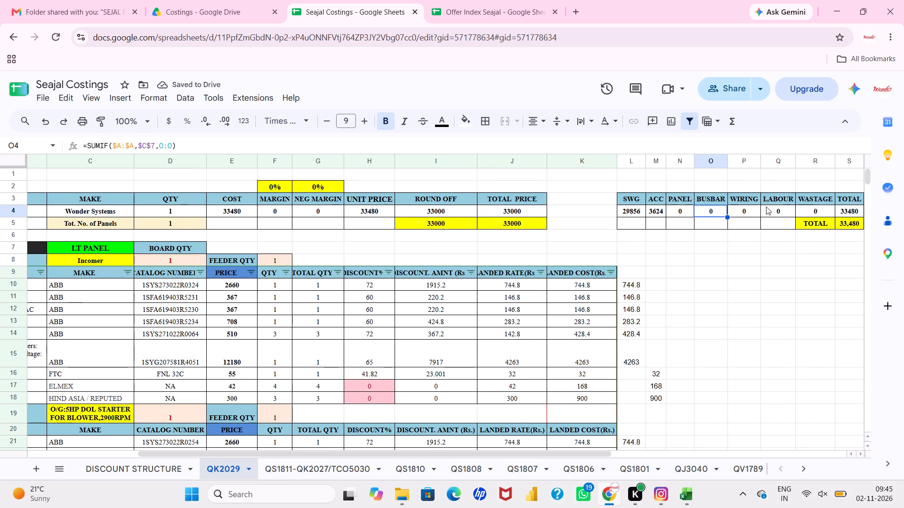
key("ctrl+v")
key("Right")
key("ctrl+v")
key("Right")
key("ctrl+v")
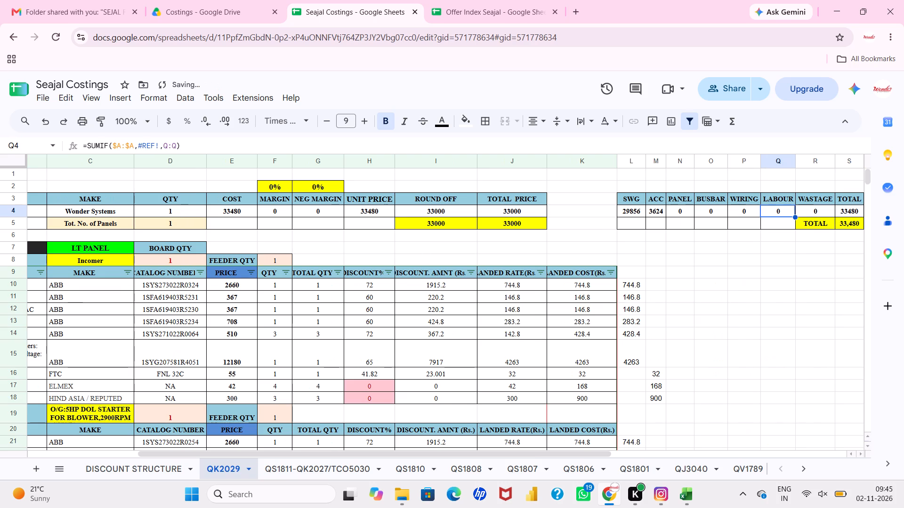
key("Right")
key("ctrl+v")
Enter a SUM formula in the TOTAL cell S4 adding the cost breakdown cells L4 to R4.
key("Right")
type("=SUM(")
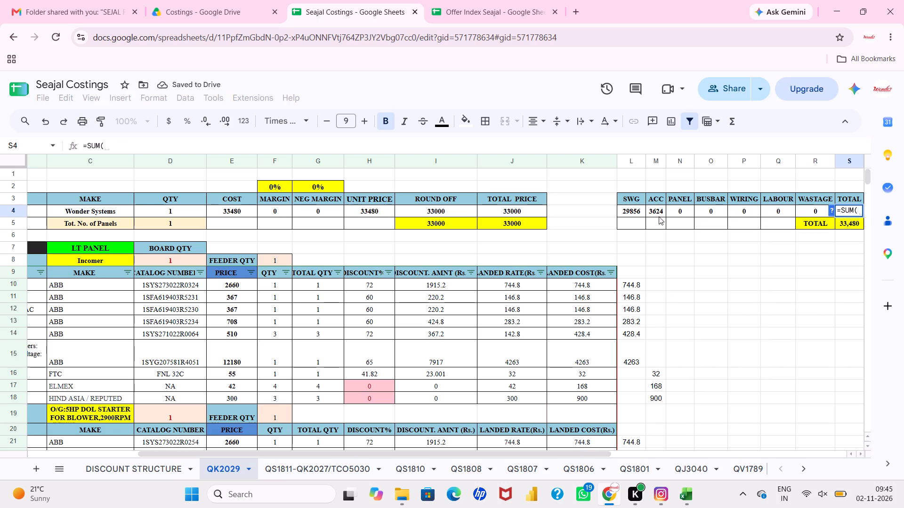
left_click_drag(638, 213, 793, 214)
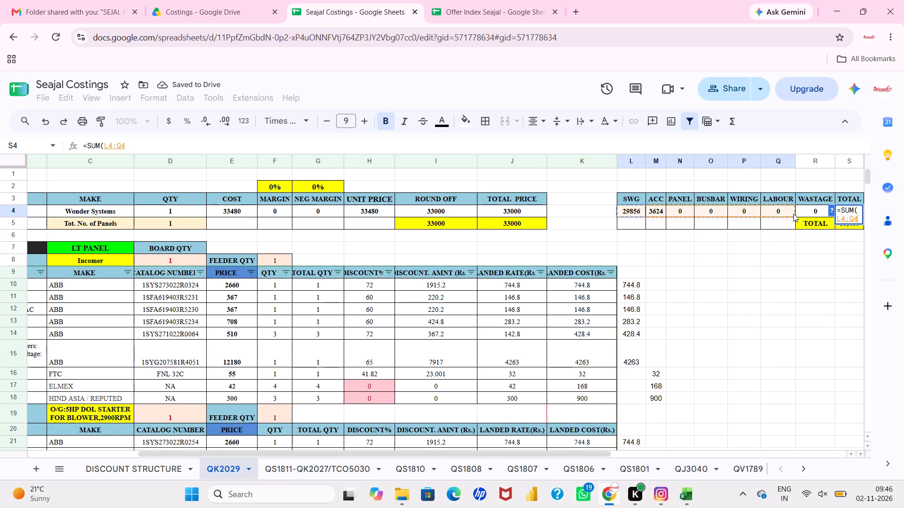
left_click_drag(793, 214, 800, 214)
key("shift+parenright")
key("Return")
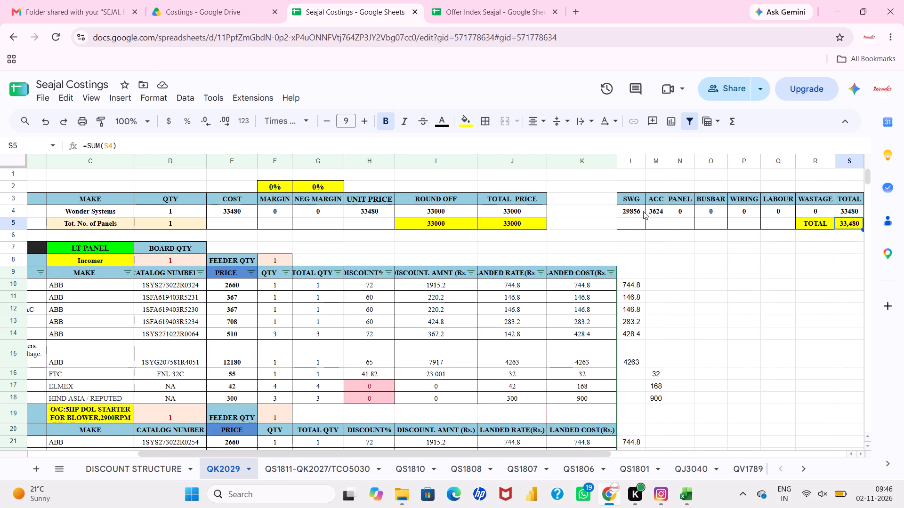
Set the font of columns L and M to Times New Roman.
left_click(656, 274)
scroll(656, 274, "right", 1)
left_click(690, 288)
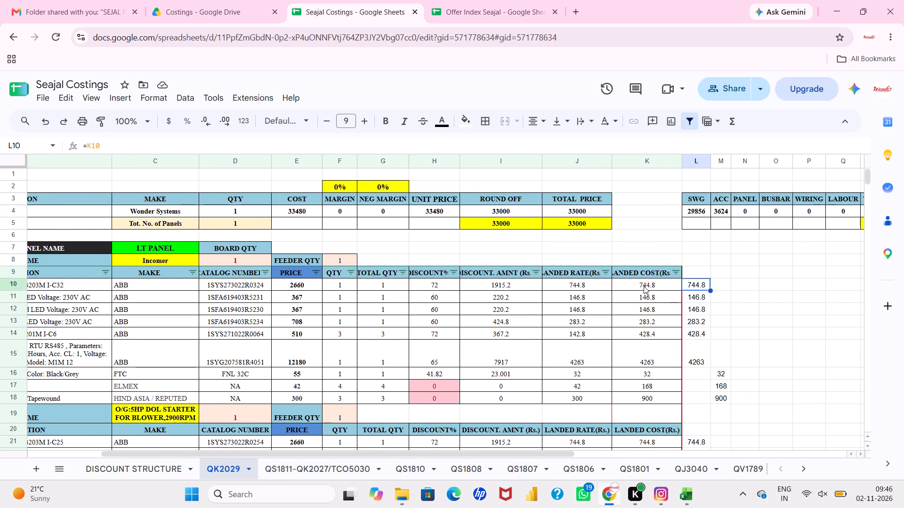
left_click_drag(694, 159, 722, 159)
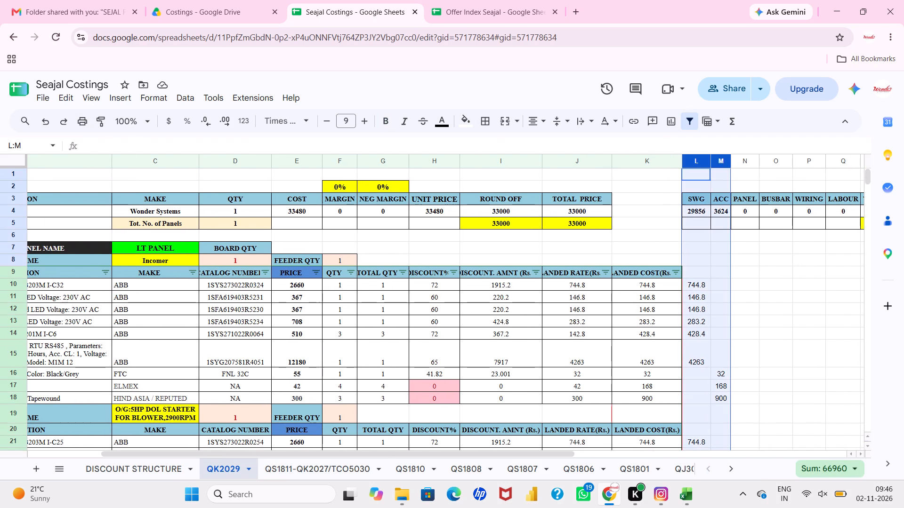
left_click(296, 120)
left_click(307, 239)
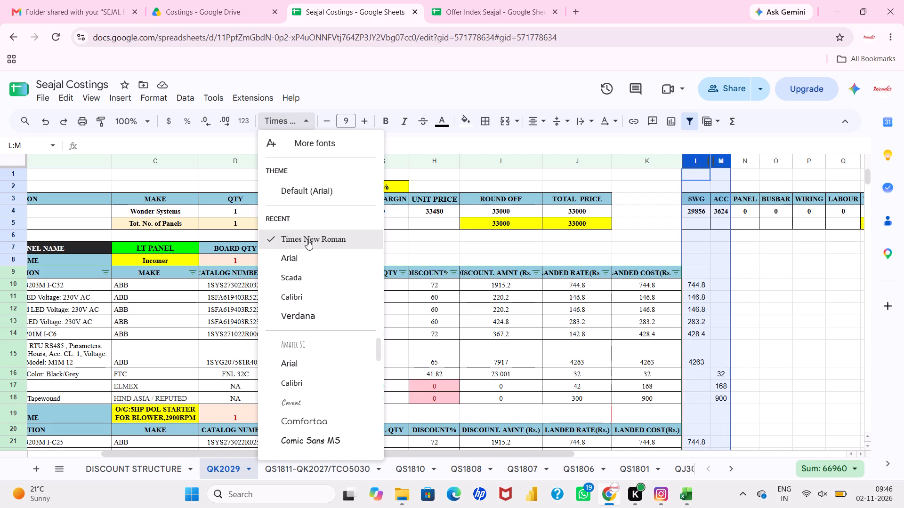
left_click(485, 328)
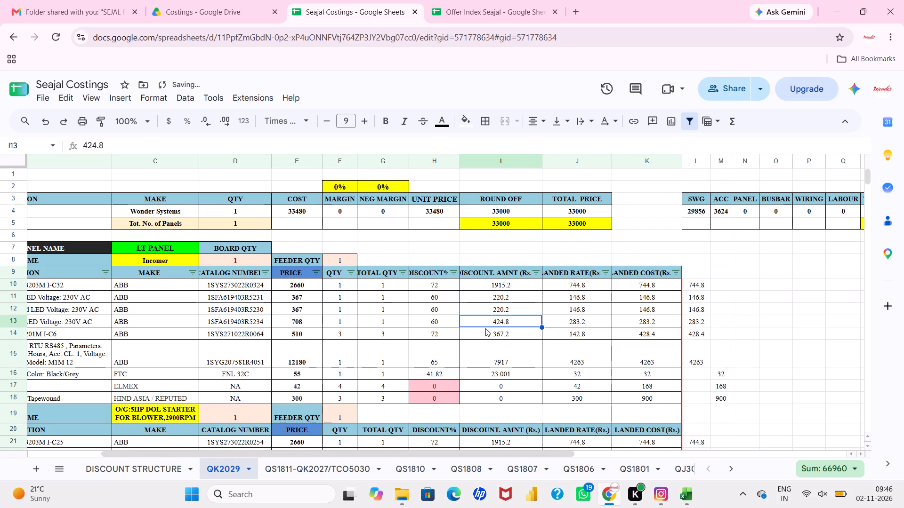
Review the item rows and the landed cost split down to the total switchgear cost row.
scroll(485, 328, "down", 3)
scroll(485, 328, "right", 1)
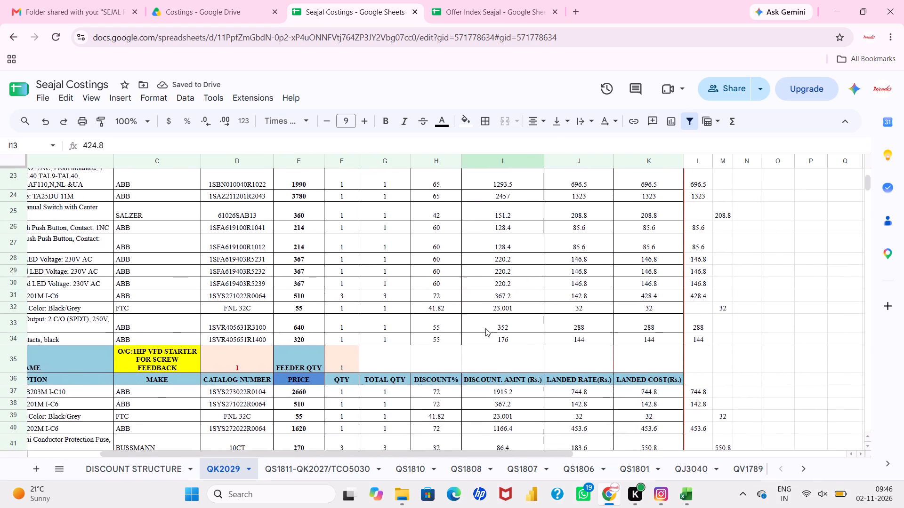
scroll(485, 328, "right", 2)
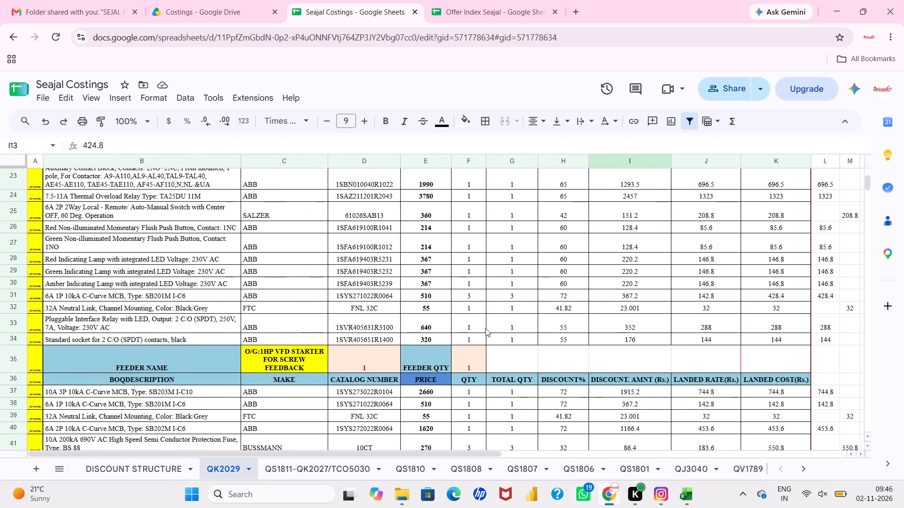
scroll(485, 328, "down", 2)
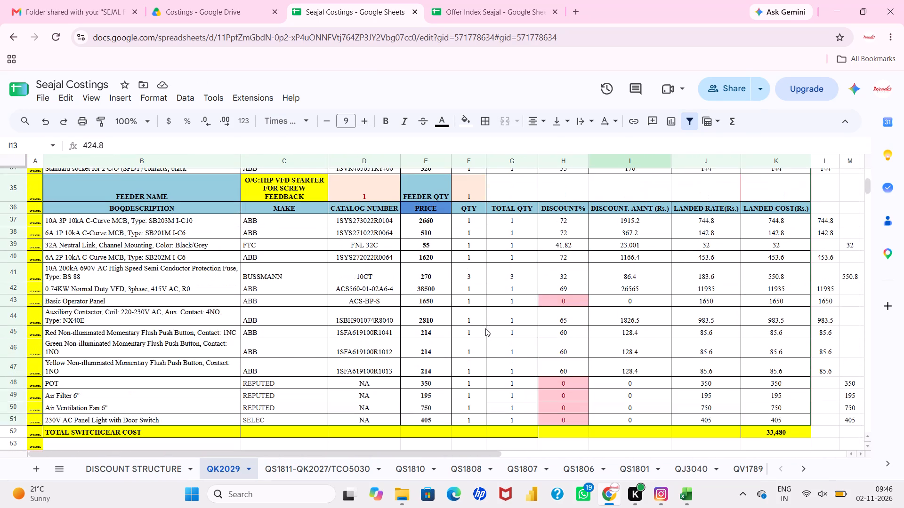
scroll(485, 328, "up", 3)
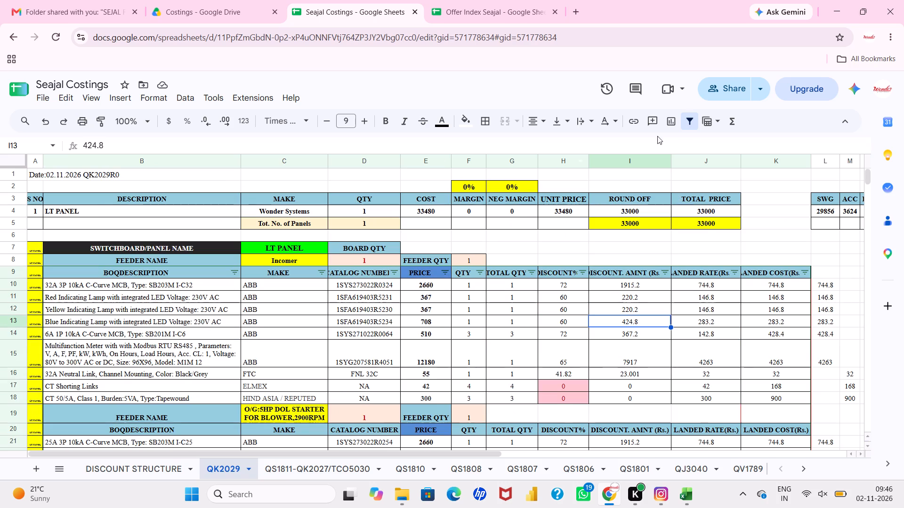
Remove the filter from the BOQ header row 9.
left_click(687, 127)
left_click(568, 287)
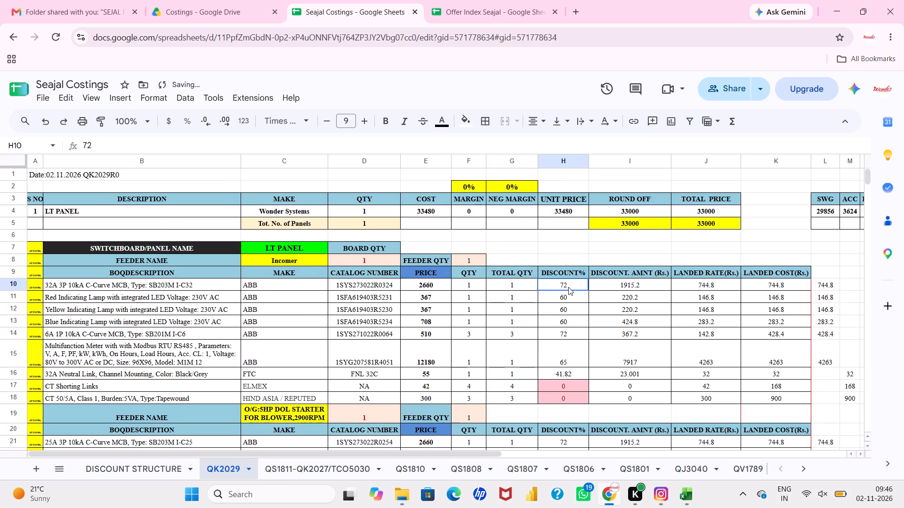
left_click(568, 258)
Hide the unused columns T to Z beyond the cost breakdown.
scroll(568, 258, "left", 2)
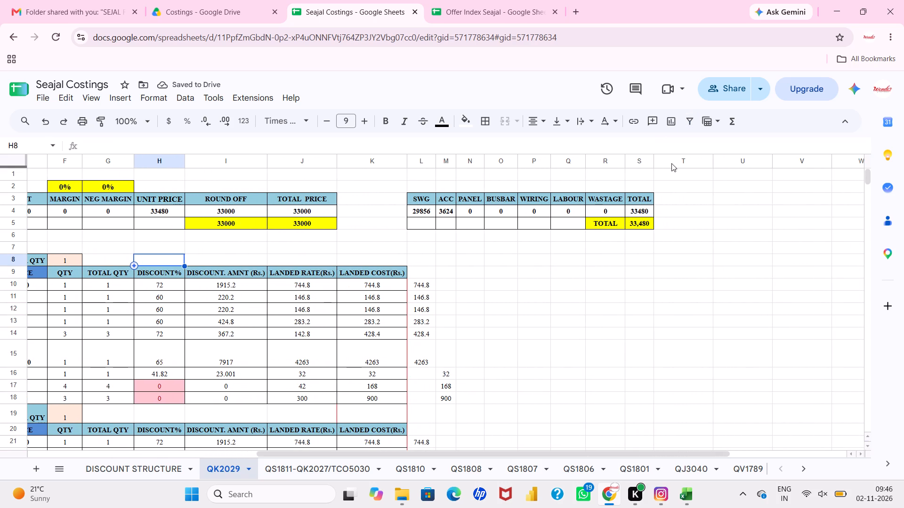
left_click_drag(671, 163, 816, 168)
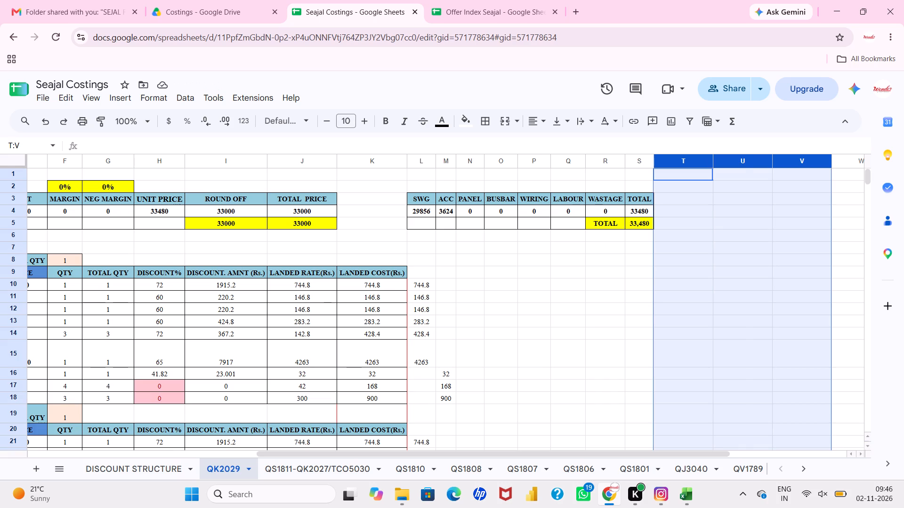
key("ctrl+shift+Right")
right_click(816, 168)
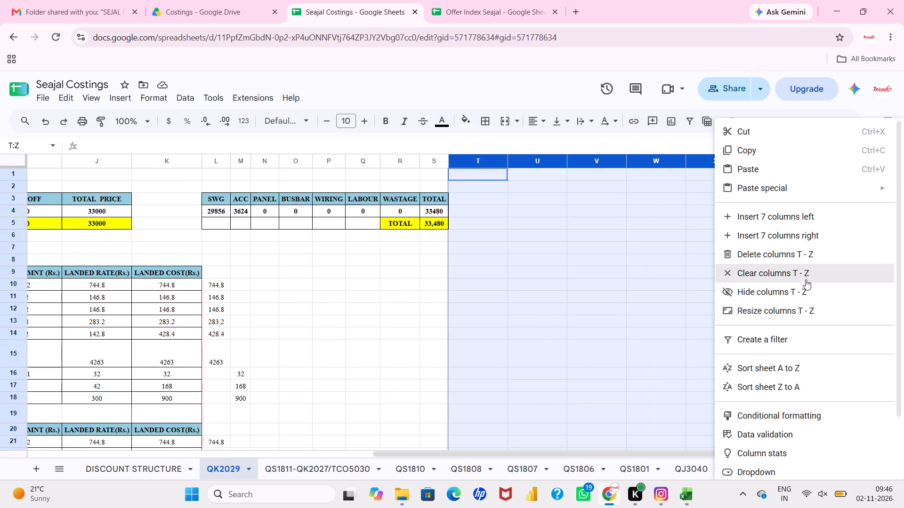
left_click(806, 285)
left_click(806, 285)
scroll(806, 285, "right", 3)
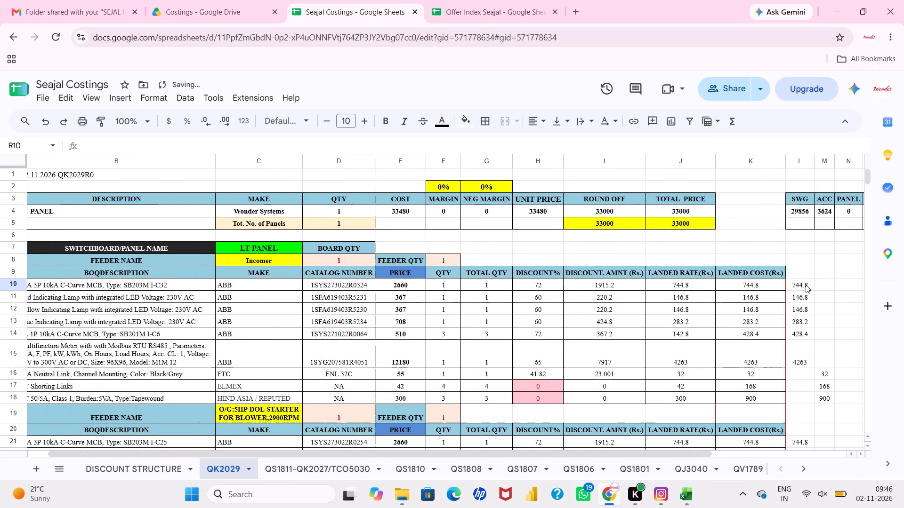
Hide the empty rows 74 to 1003 below the costing table and return to the sheet's first rows.
scroll(806, 285, "down", 7)
scroll(329, 272, "down", 2)
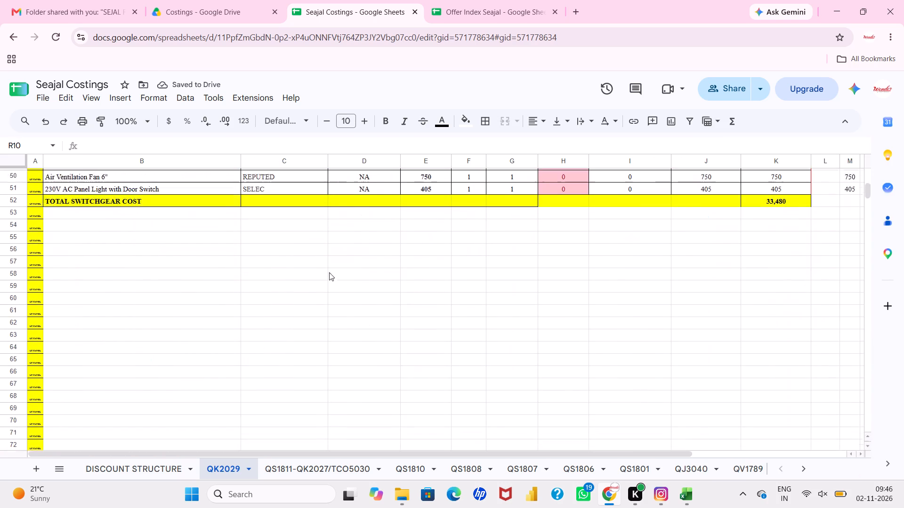
scroll(329, 272, "down", 1)
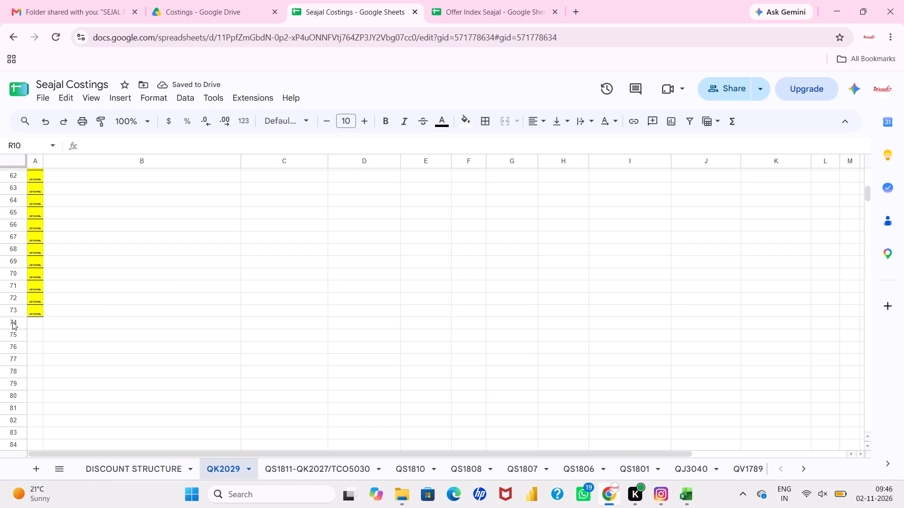
left_click(12, 322)
key("ctrl+shift+Down")
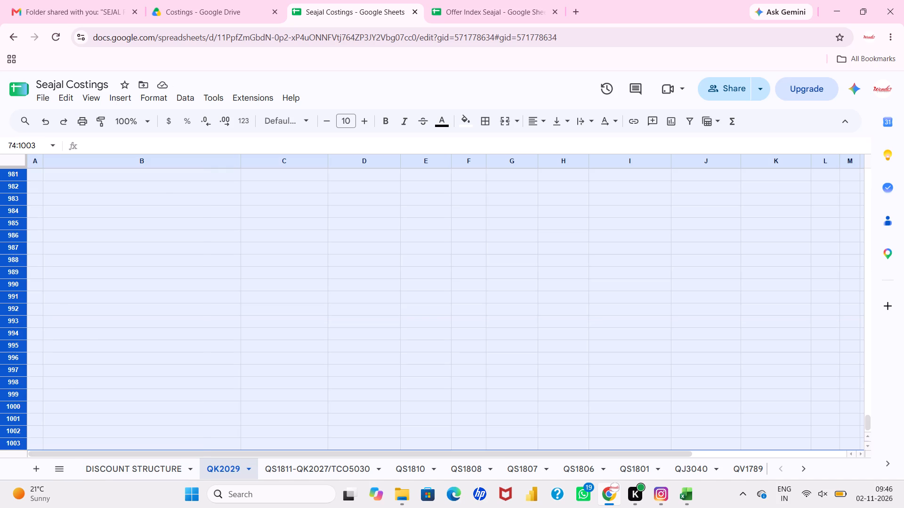
right_click(12, 322)
left_click(33, 340)
left_click(113, 340)
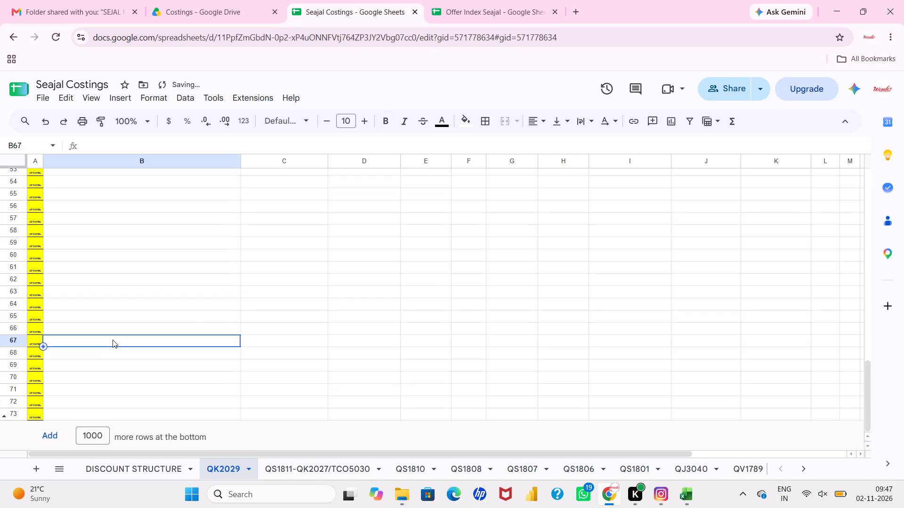
scroll(113, 340, "up", 8)
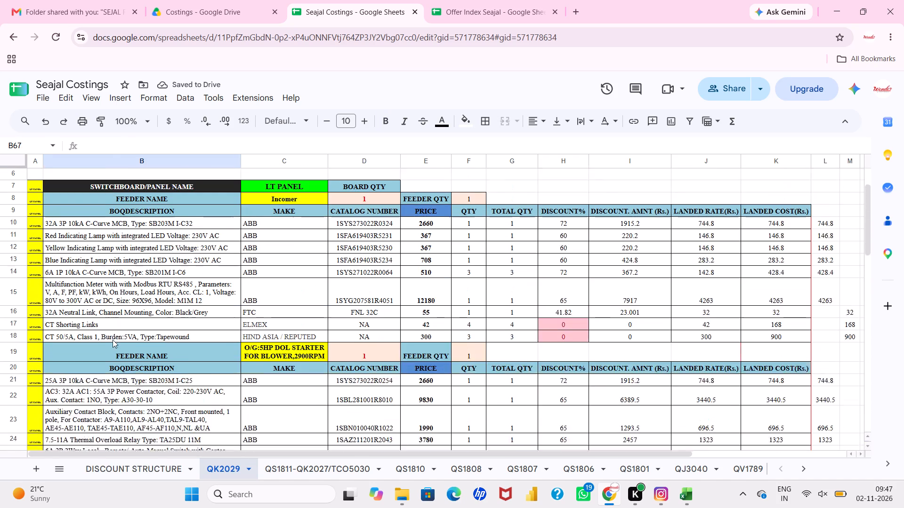
scroll(113, 340, "up", 2)
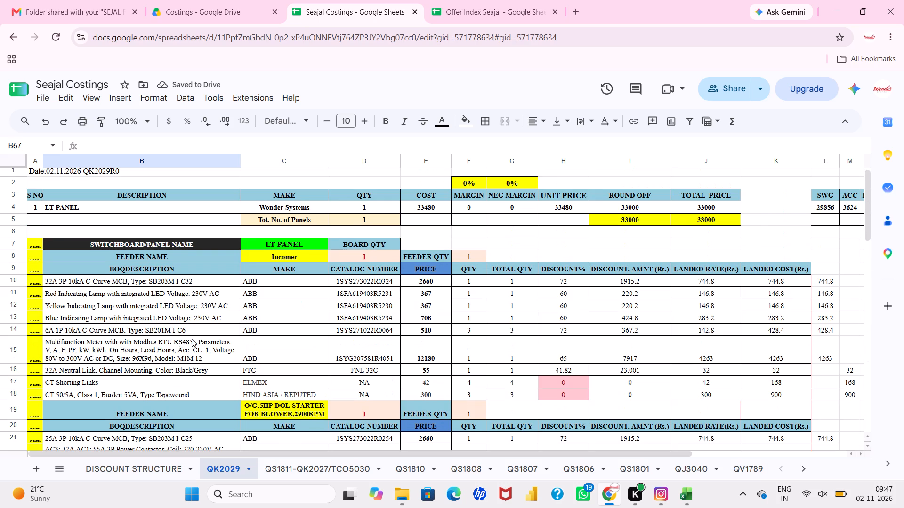
Review the BOQ item rows of the Incomer and 5HP DOL starter feeders in the QK2029 costing sheet.
left_click(192, 339)
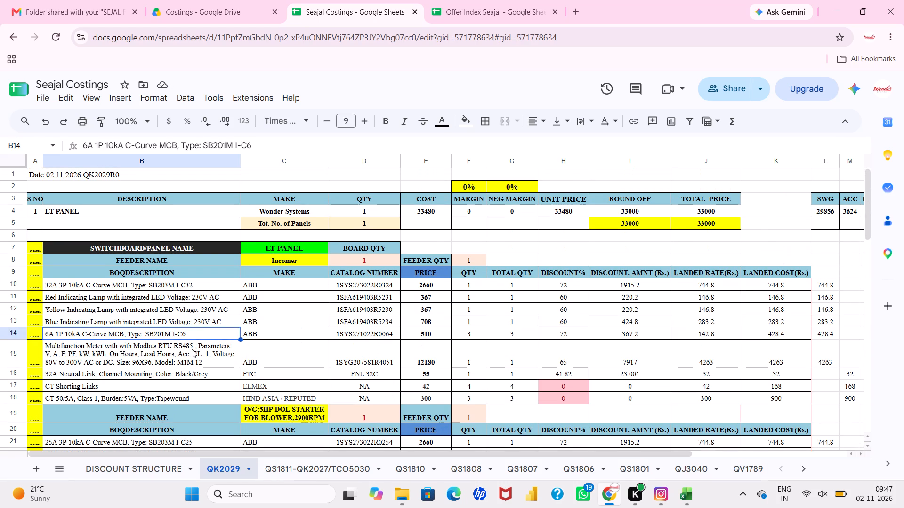
scroll(192, 349, "down", 1)
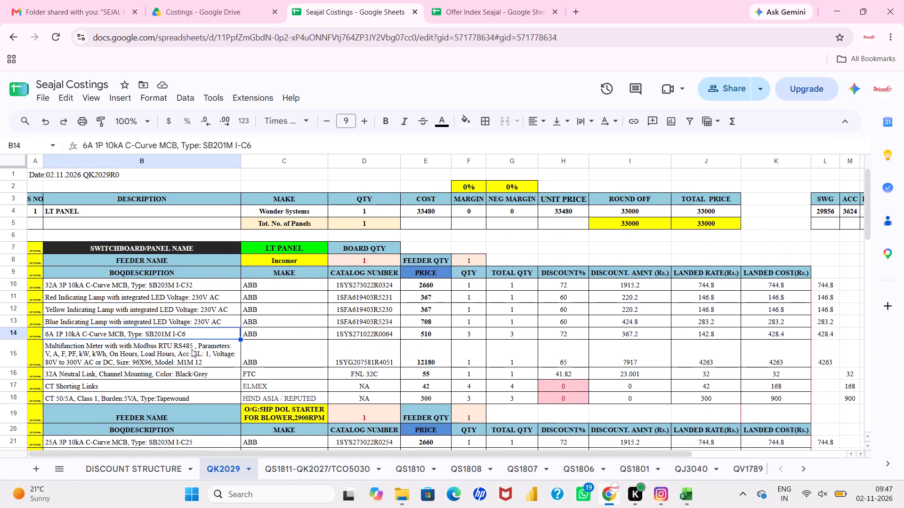
scroll(192, 349, "down", 3)
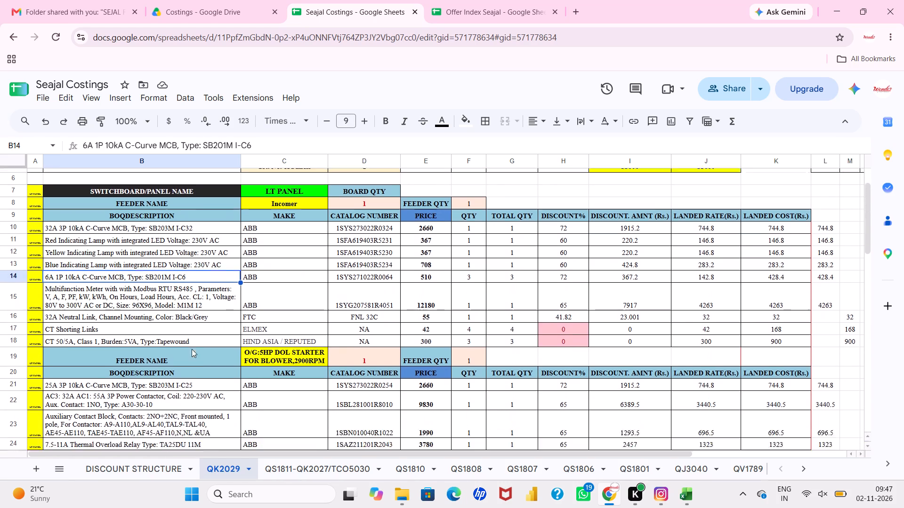
scroll(192, 349, "down", 1)
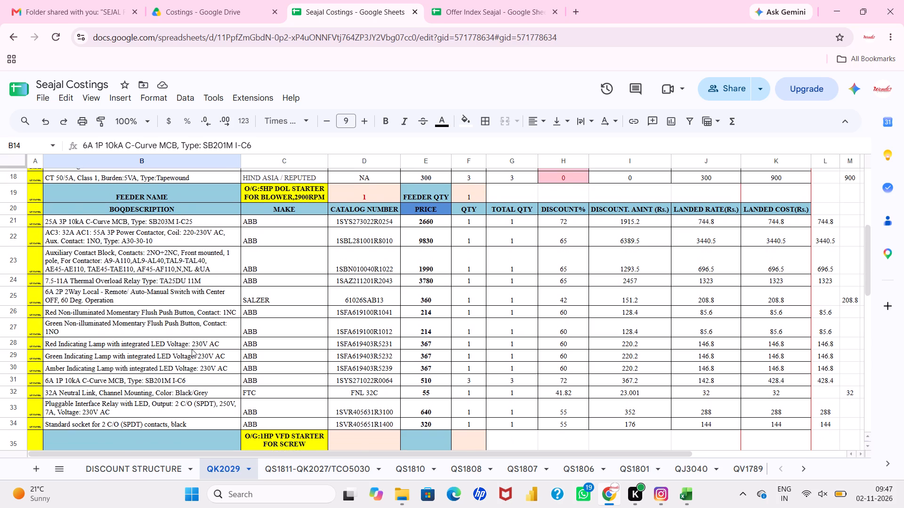
scroll(192, 349, "up", 2)
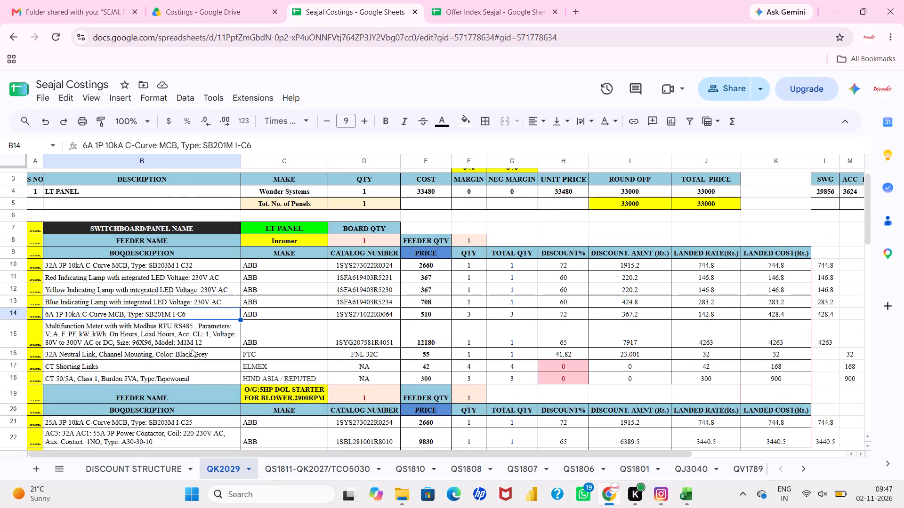
scroll(192, 349, "up", 1)
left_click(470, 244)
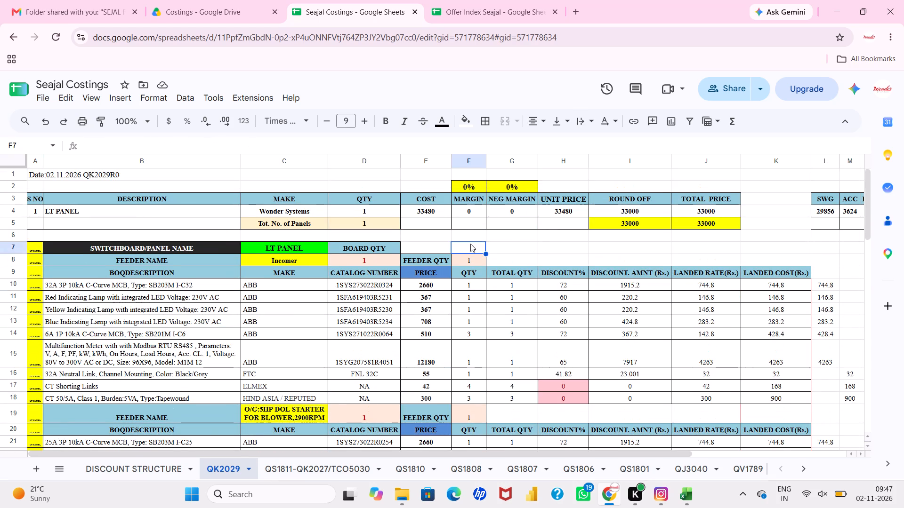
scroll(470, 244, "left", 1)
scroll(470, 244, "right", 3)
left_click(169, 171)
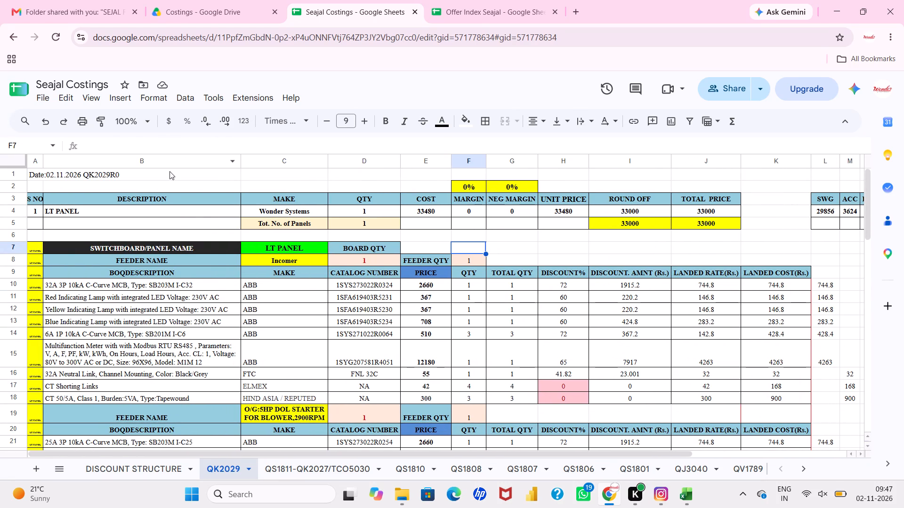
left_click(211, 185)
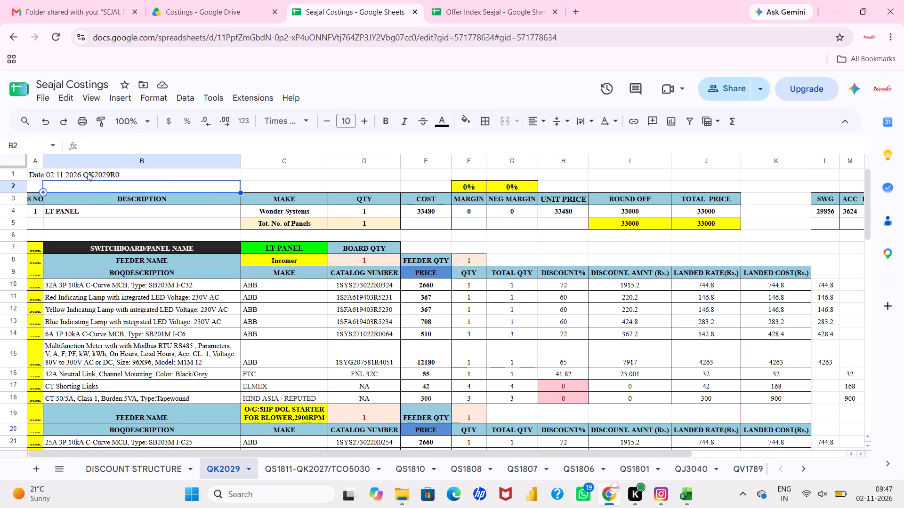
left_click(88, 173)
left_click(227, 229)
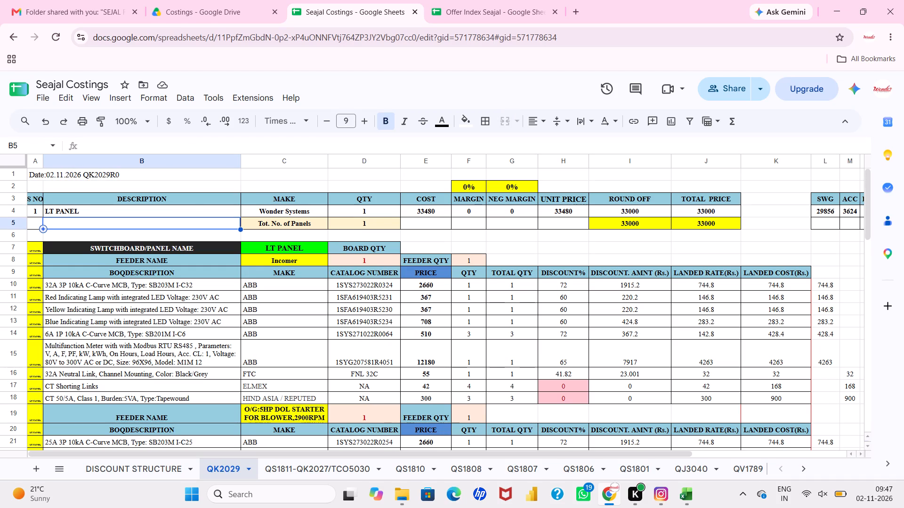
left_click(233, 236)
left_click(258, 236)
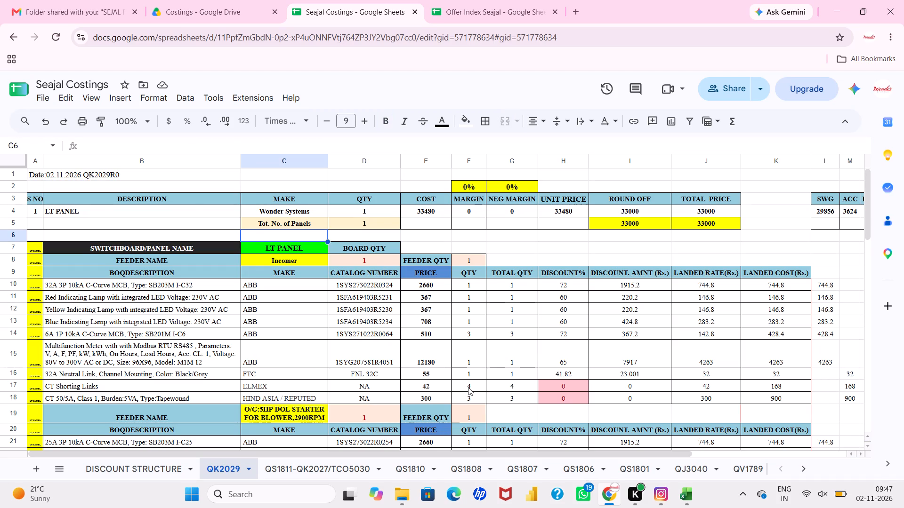
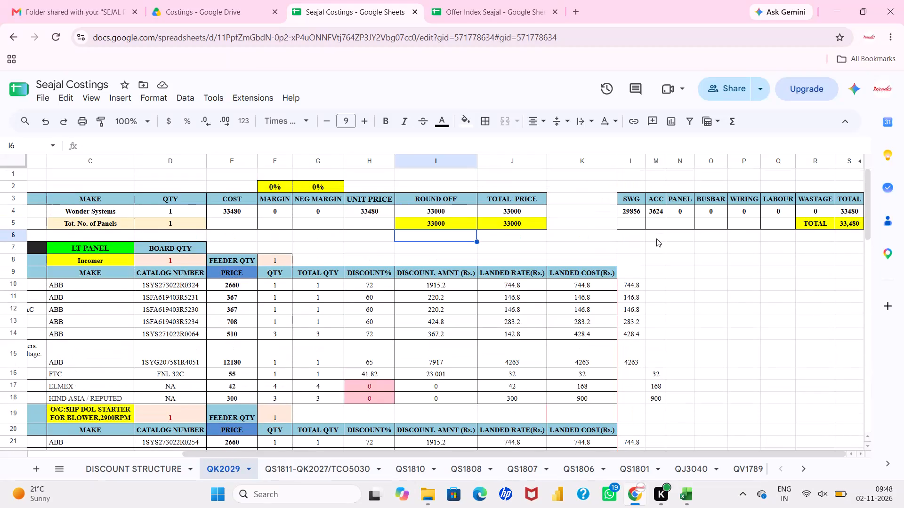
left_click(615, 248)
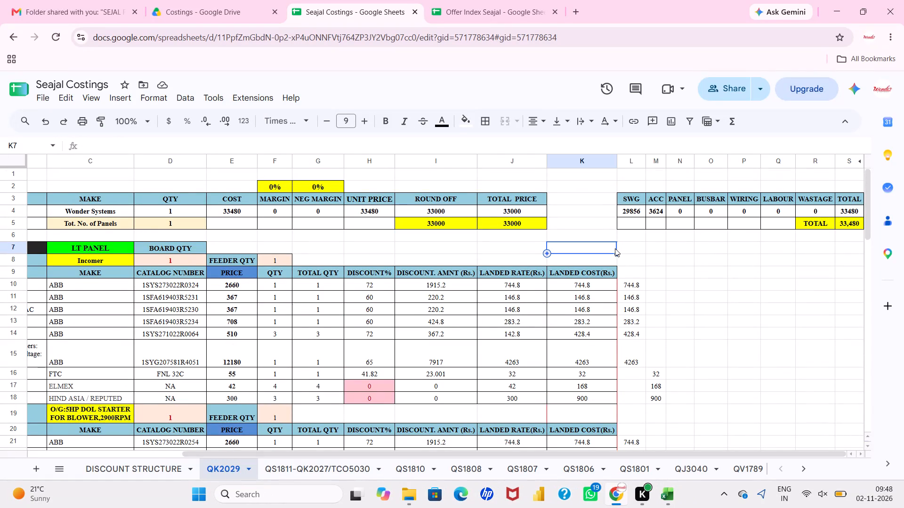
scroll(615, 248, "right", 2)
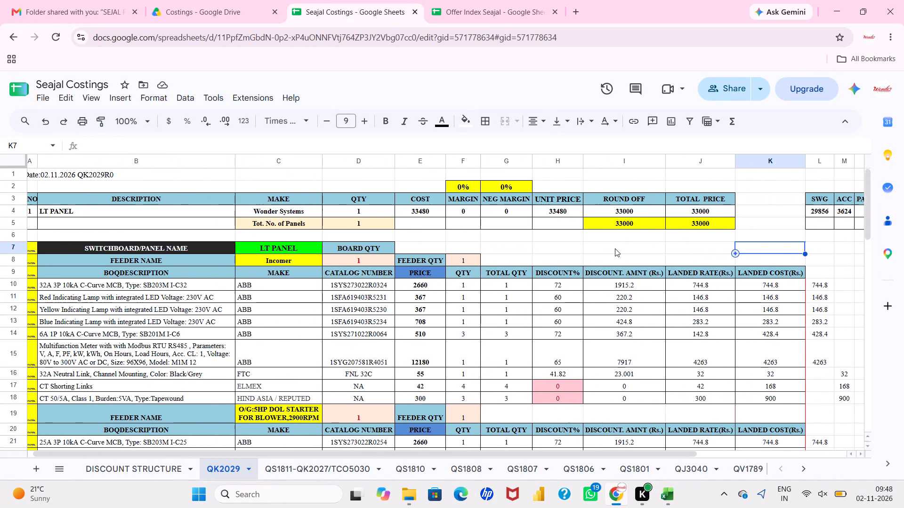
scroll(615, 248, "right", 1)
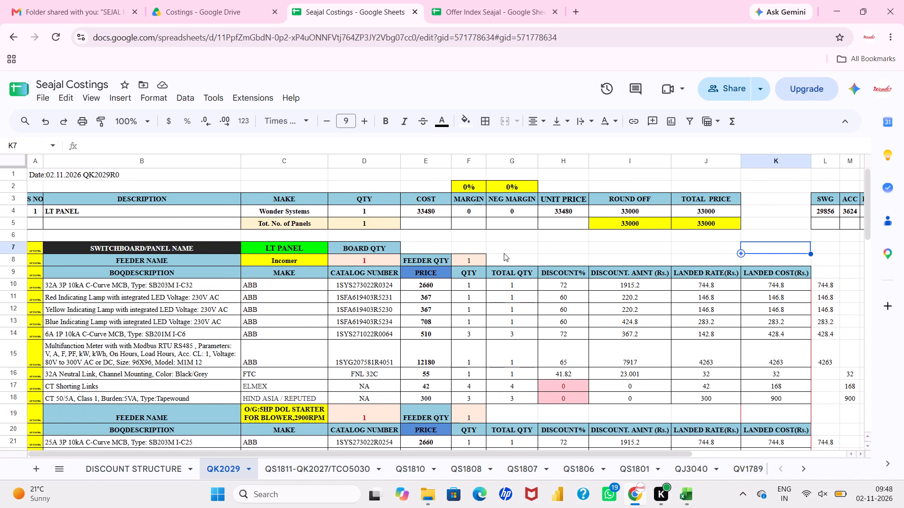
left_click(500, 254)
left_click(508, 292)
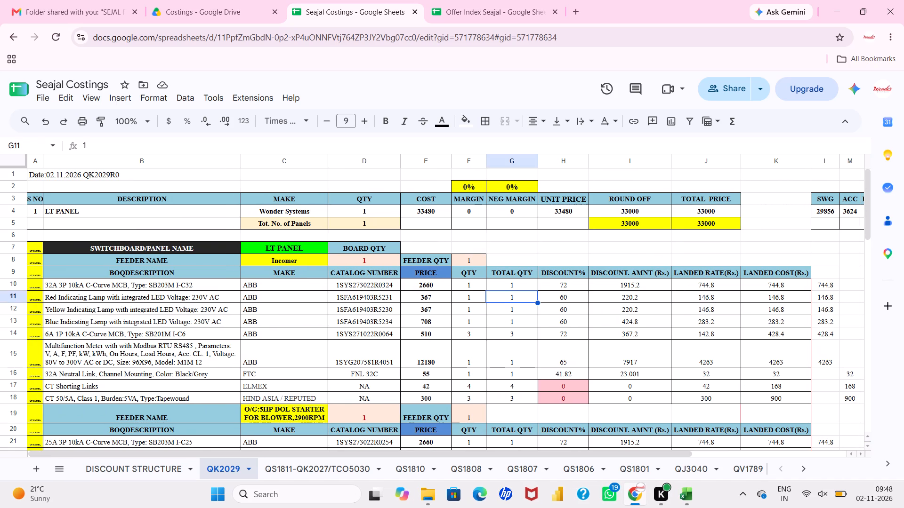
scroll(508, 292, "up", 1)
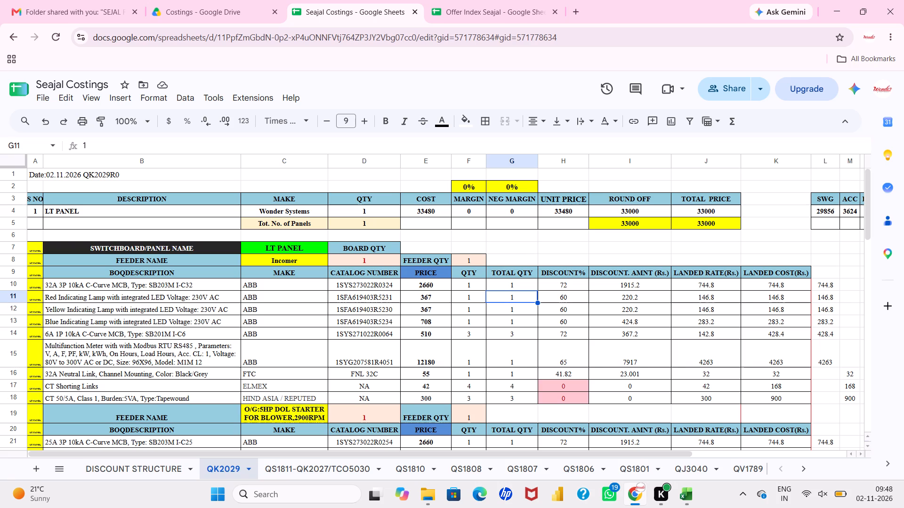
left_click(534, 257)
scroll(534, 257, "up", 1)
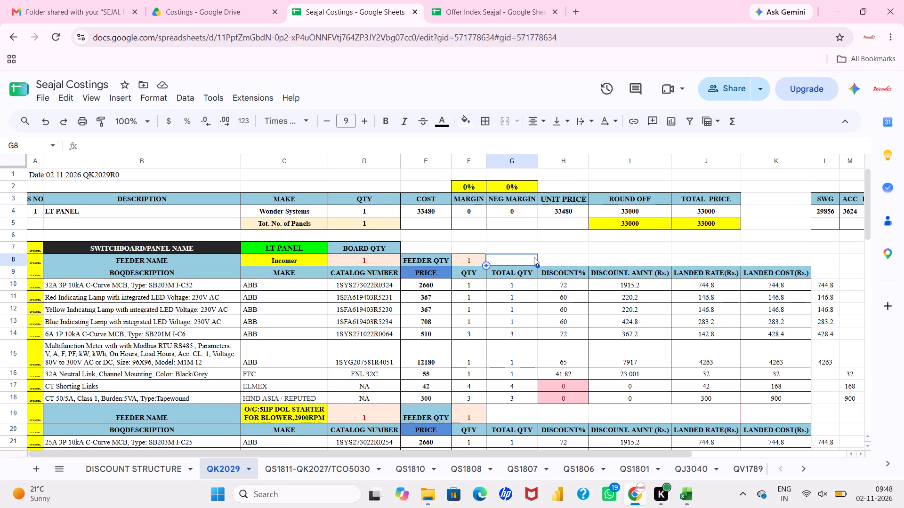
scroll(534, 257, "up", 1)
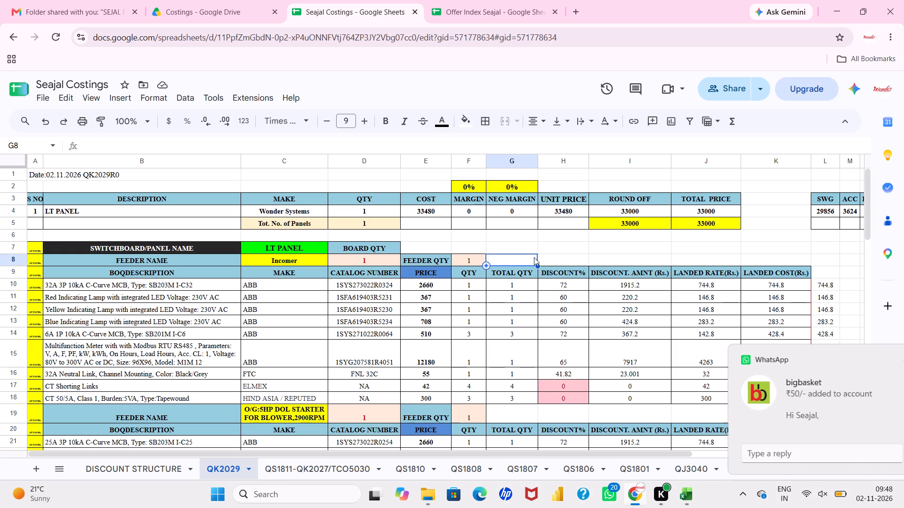
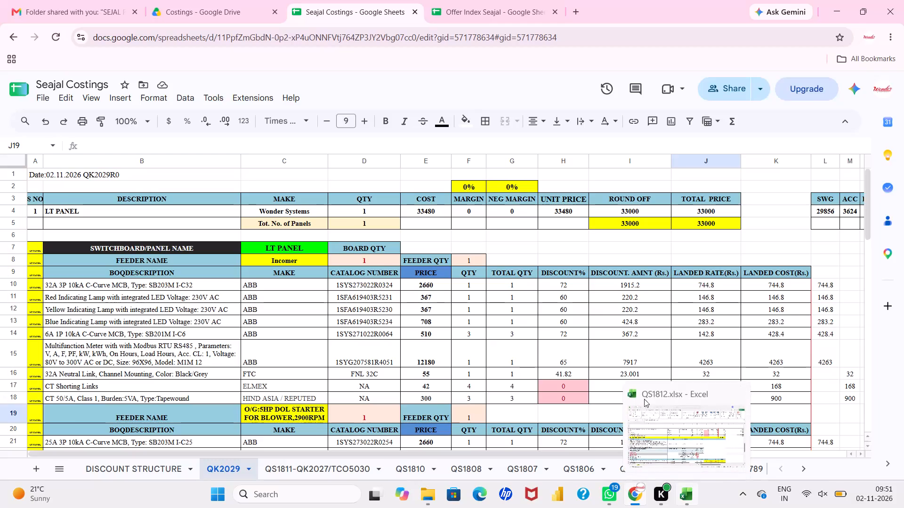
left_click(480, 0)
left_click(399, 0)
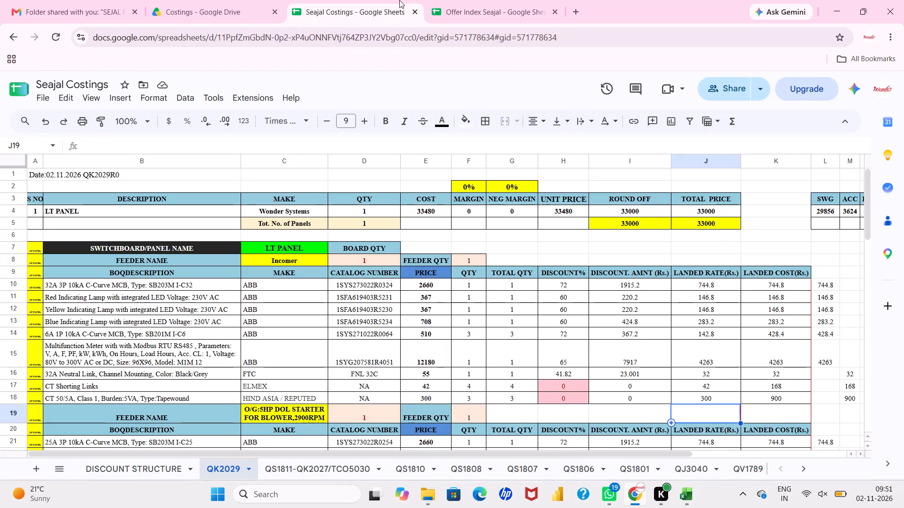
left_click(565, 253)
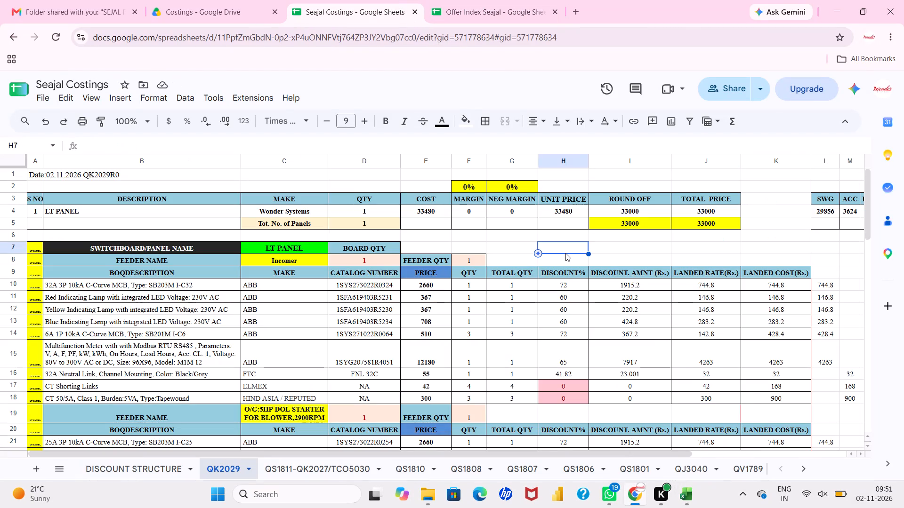
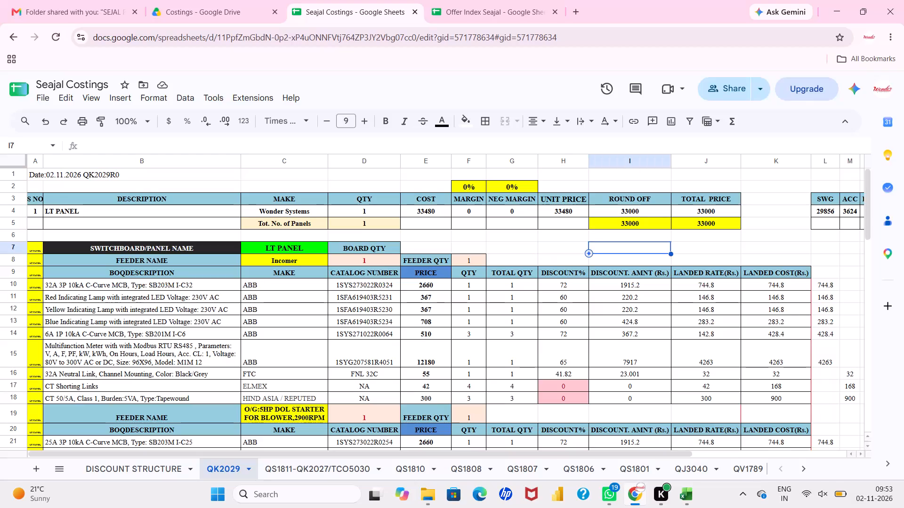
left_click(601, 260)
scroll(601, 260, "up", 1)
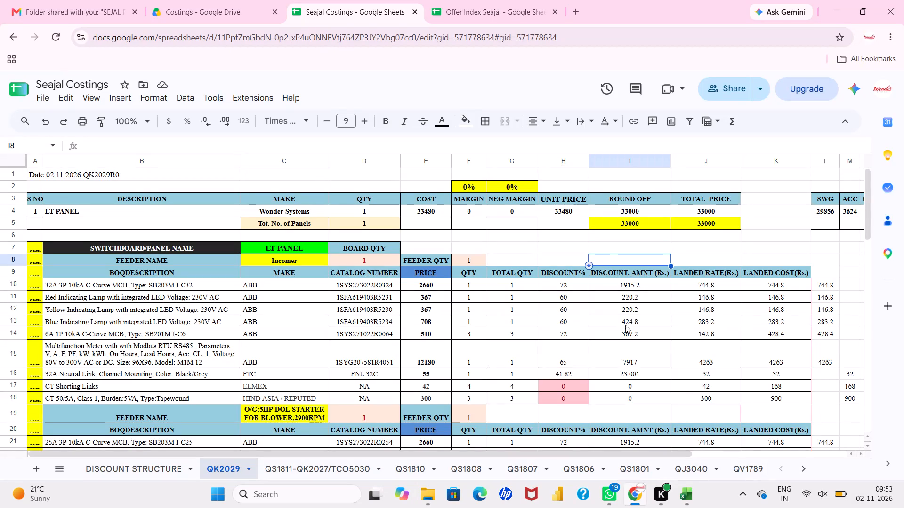
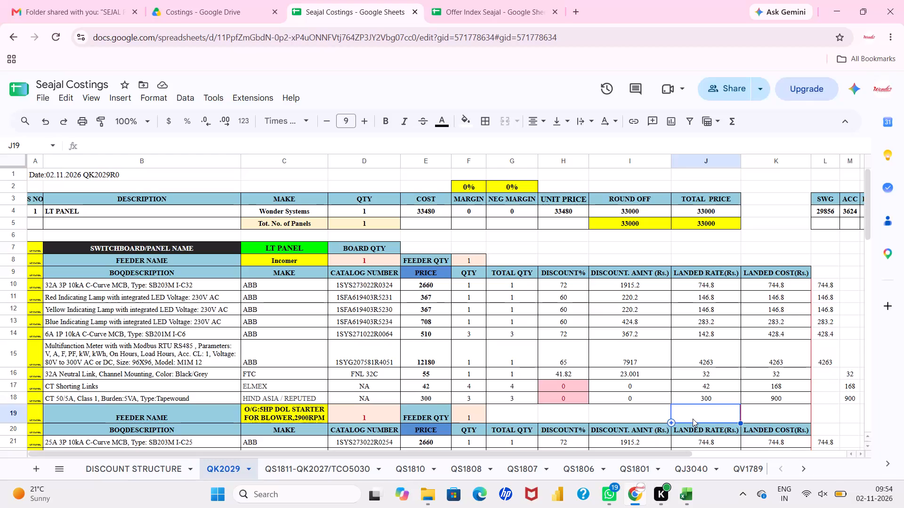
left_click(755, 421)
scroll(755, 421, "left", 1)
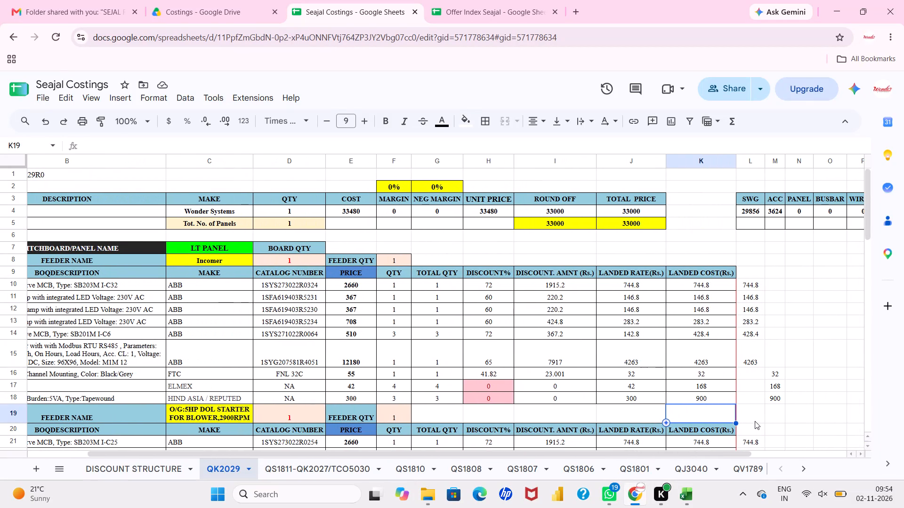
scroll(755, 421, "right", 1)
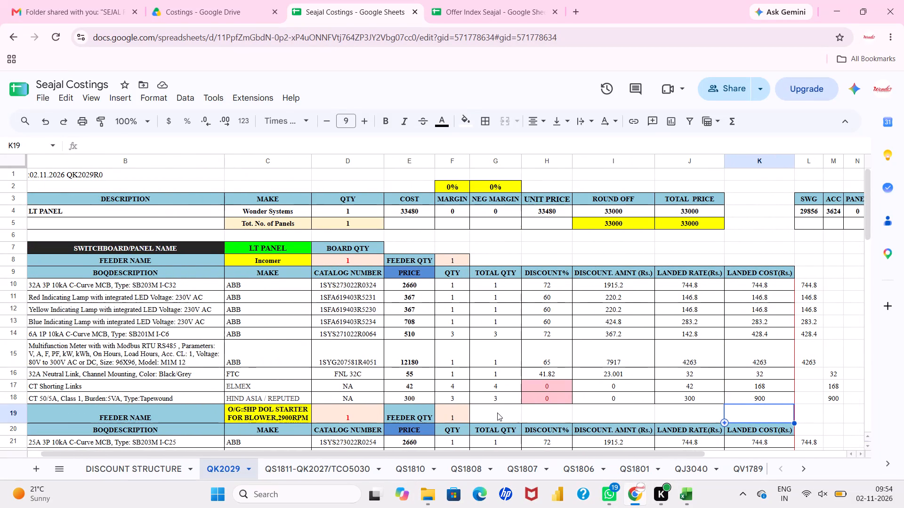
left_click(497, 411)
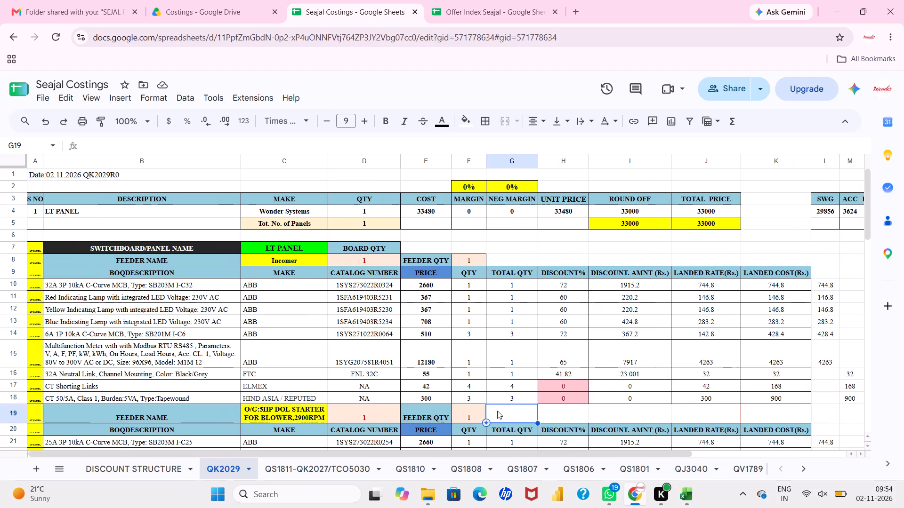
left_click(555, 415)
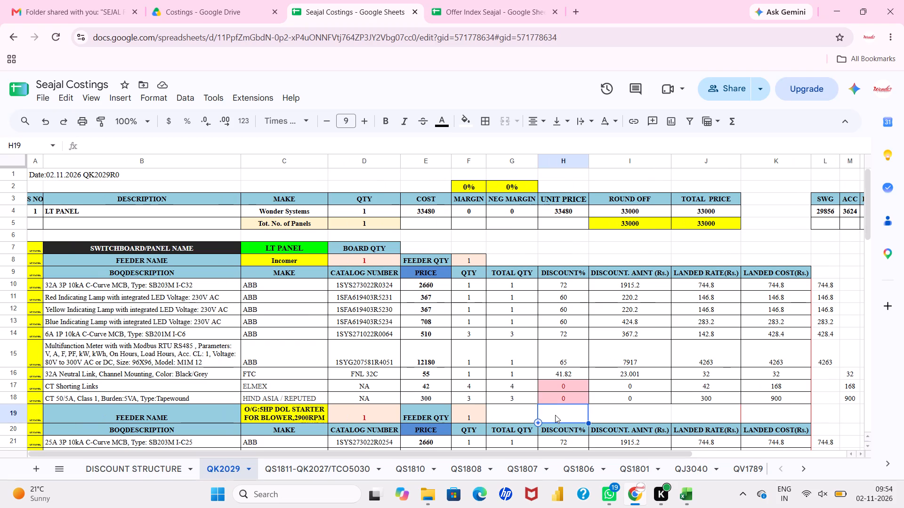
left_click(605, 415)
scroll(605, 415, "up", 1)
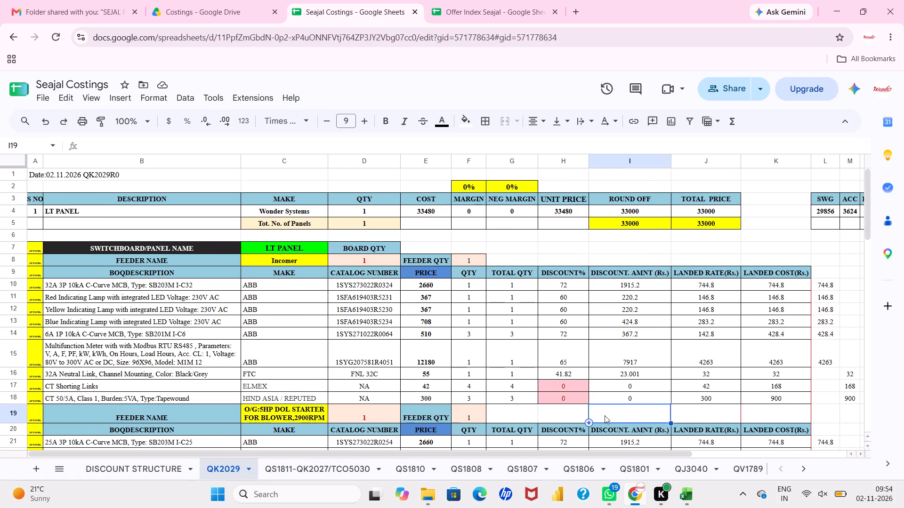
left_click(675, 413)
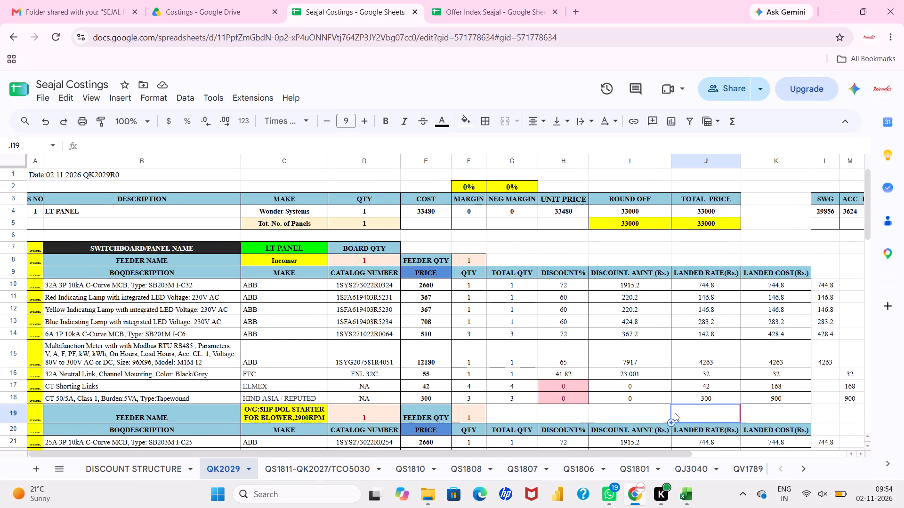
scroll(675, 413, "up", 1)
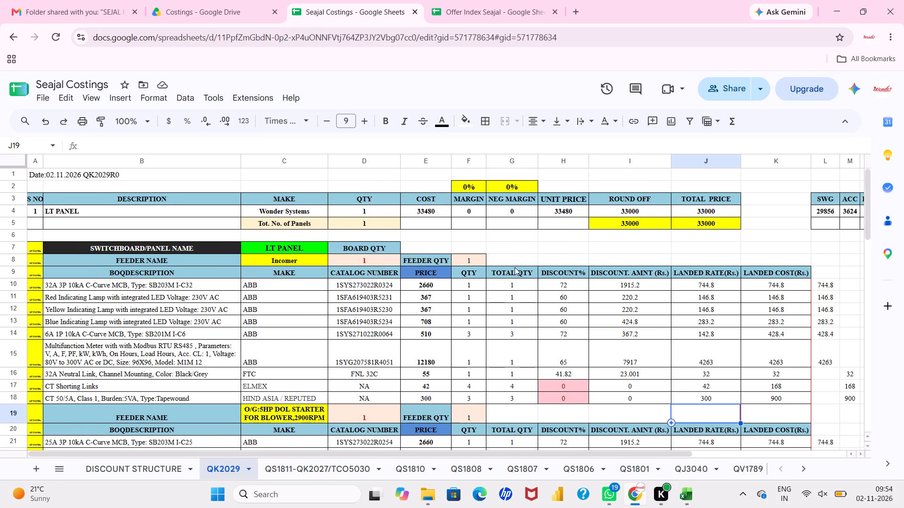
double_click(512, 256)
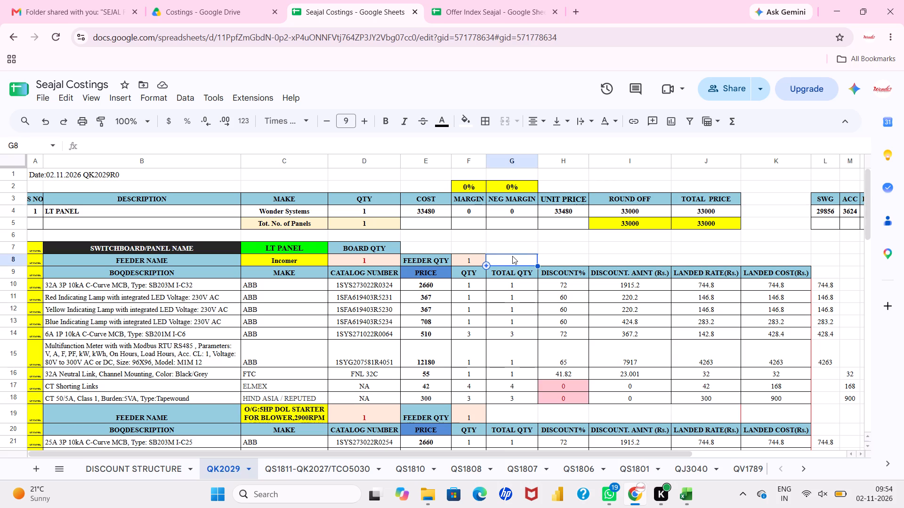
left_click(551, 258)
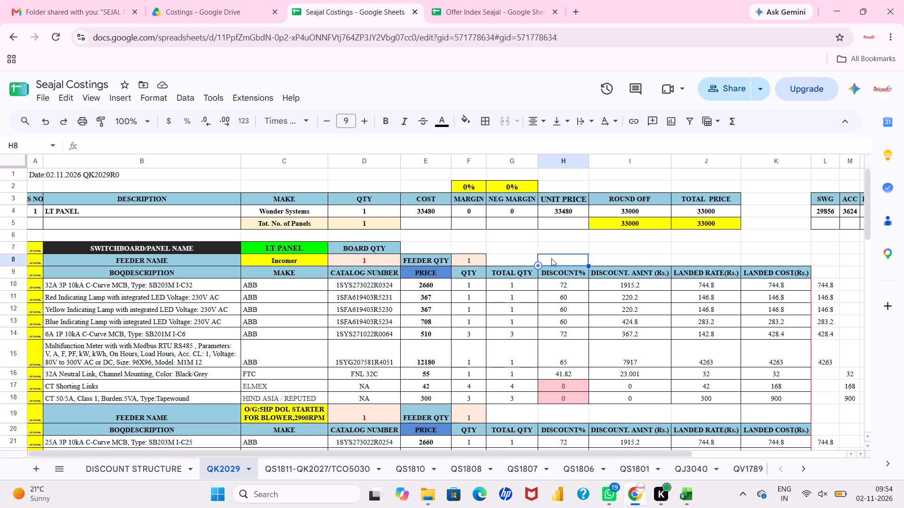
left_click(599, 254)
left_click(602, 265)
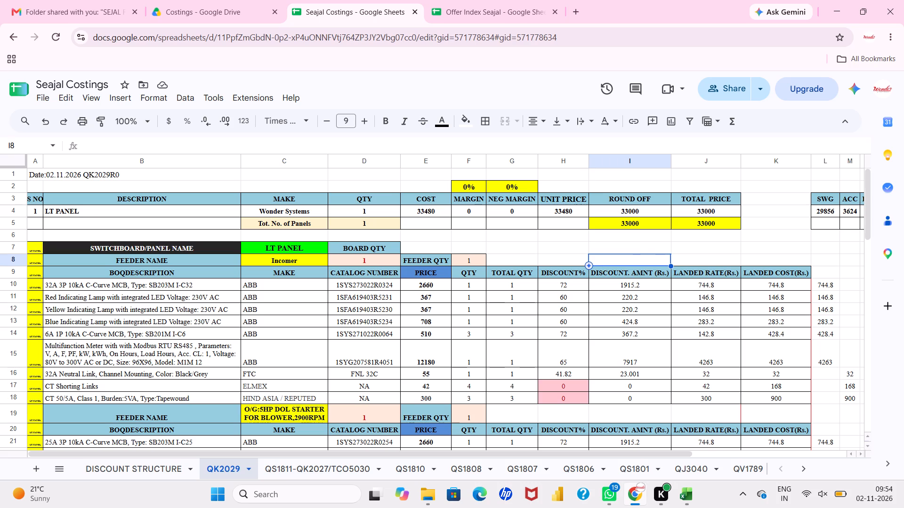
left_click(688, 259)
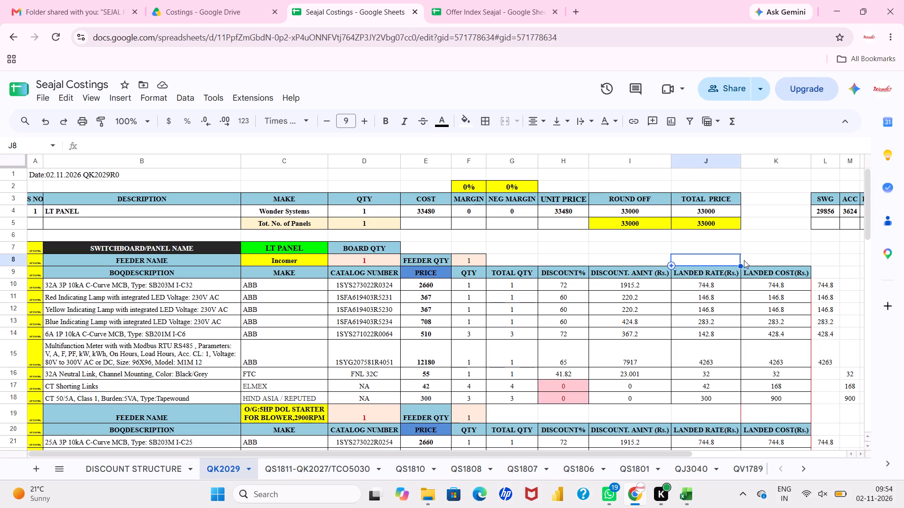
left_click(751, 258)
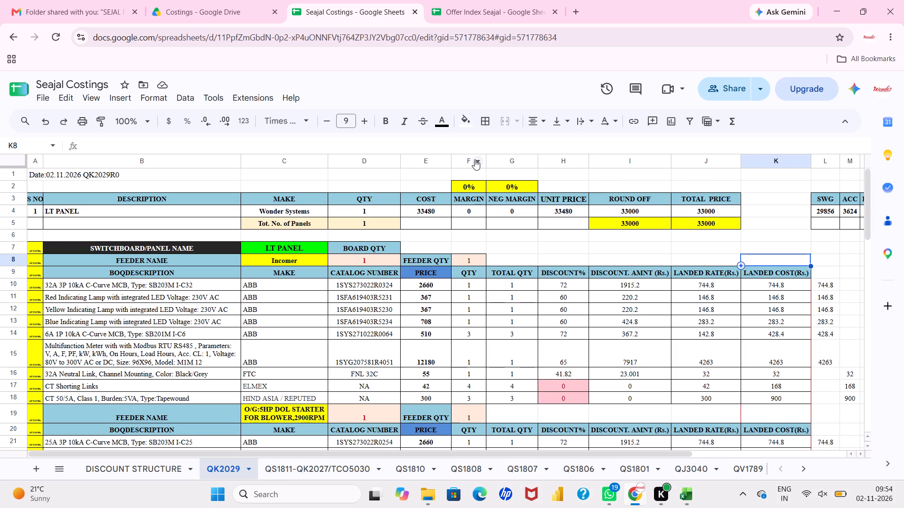
Auto-fit the widths of columns F and G to their contents.
left_click_drag(461, 163, 499, 162)
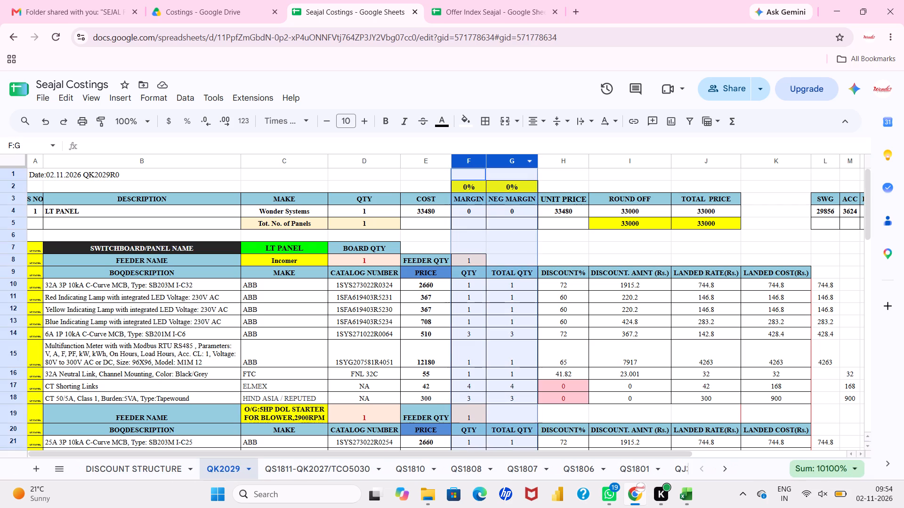
double_click(538, 159)
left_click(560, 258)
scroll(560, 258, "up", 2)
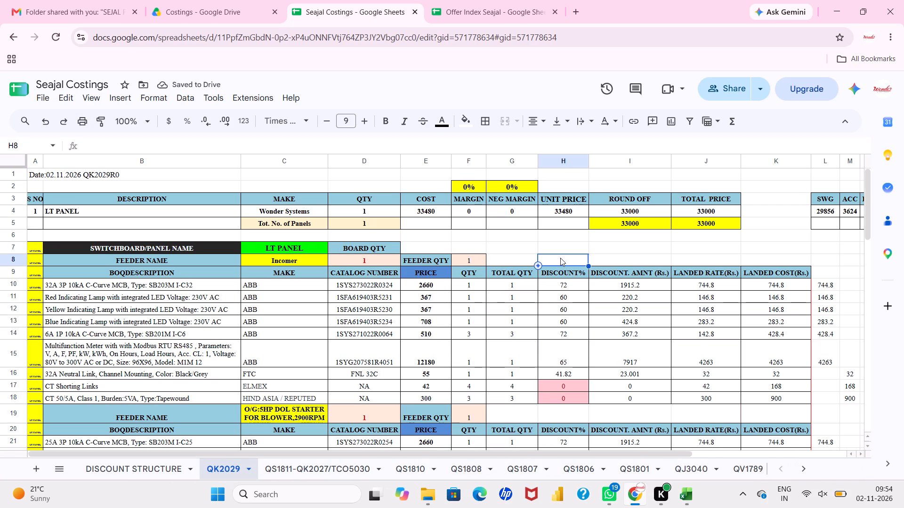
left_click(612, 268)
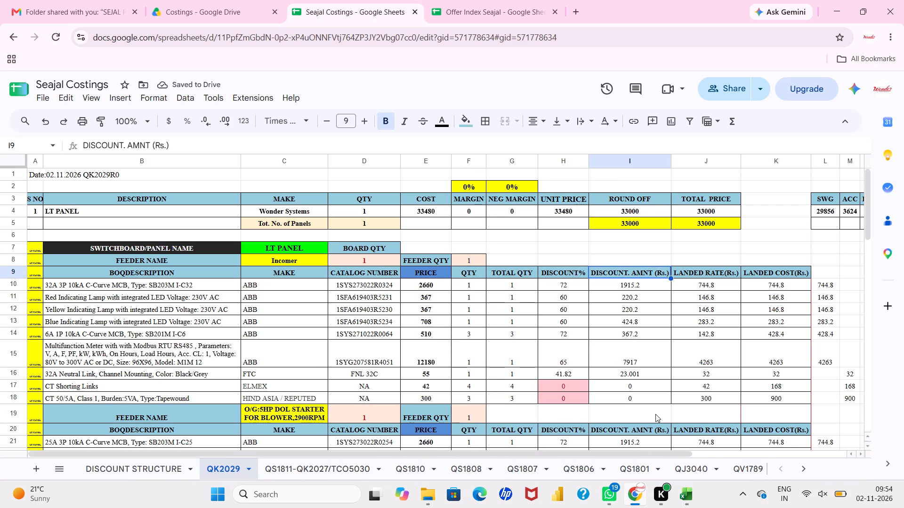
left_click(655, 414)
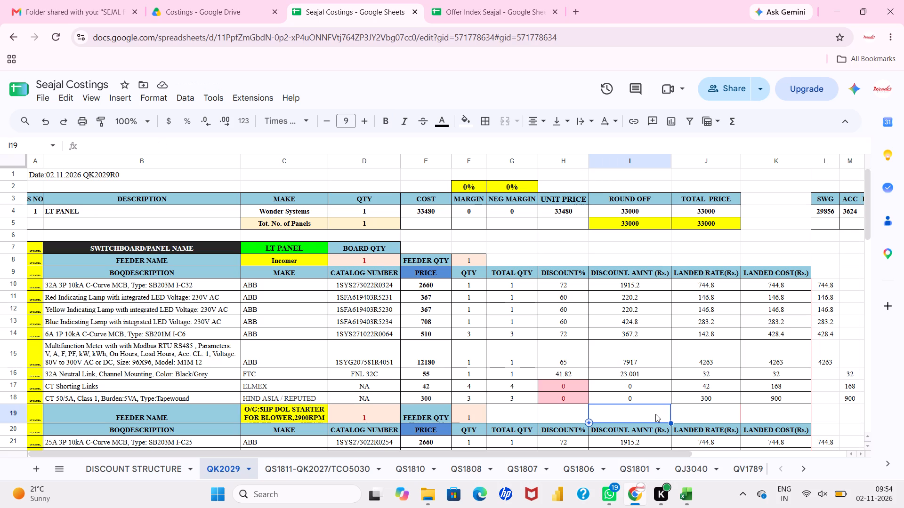
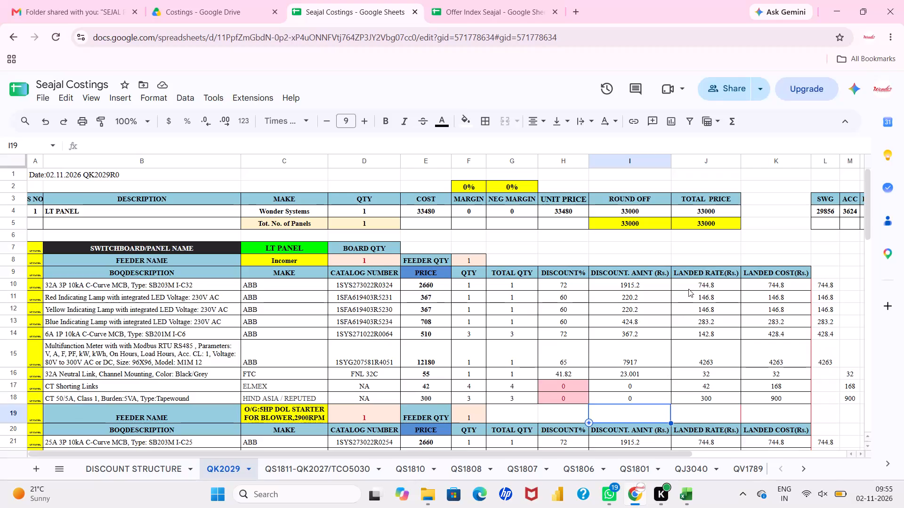
Review the QK2029 sheet's layout across the item table and the cost breakdown from SWG to TOTAL.
left_click(694, 258)
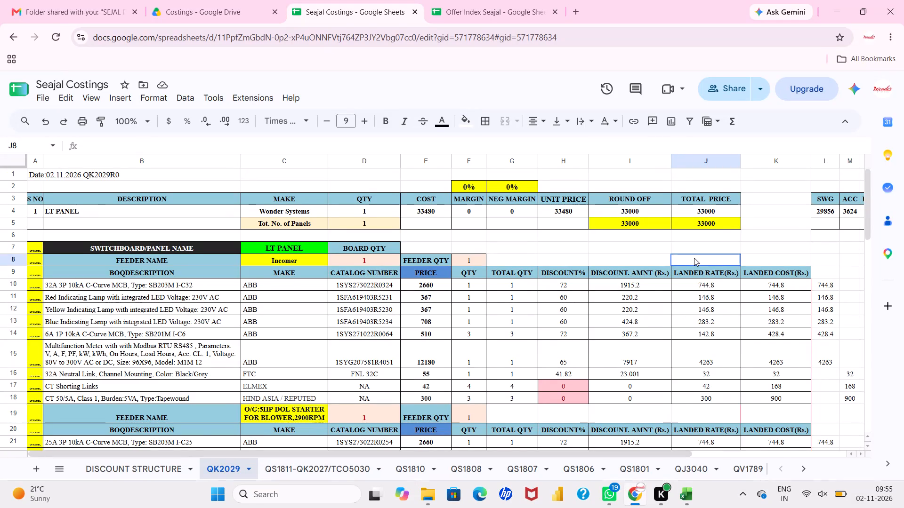
scroll(694, 258, "left", 2)
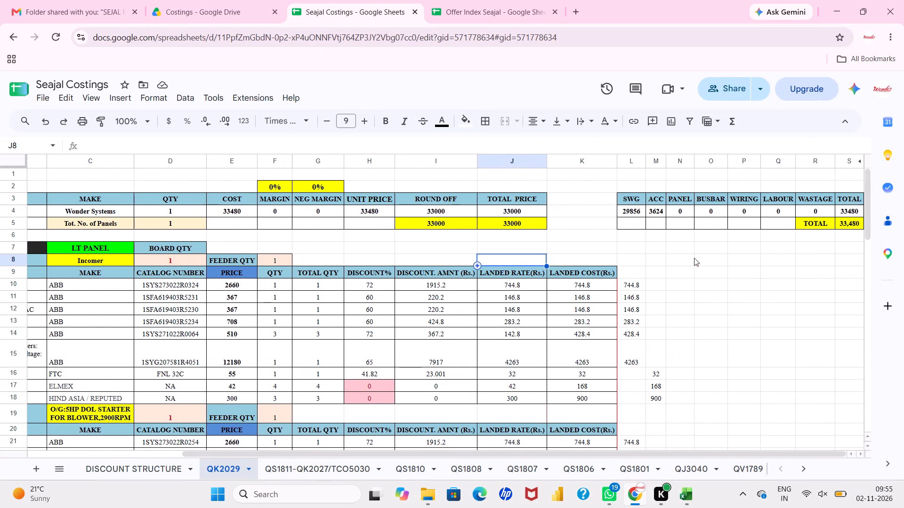
left_click(697, 249)
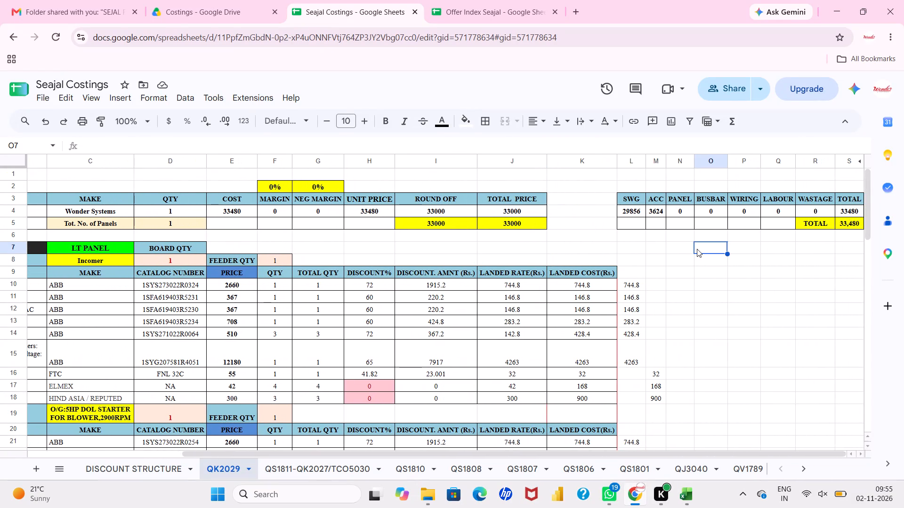
scroll(697, 249, "left", 2)
left_click(724, 282)
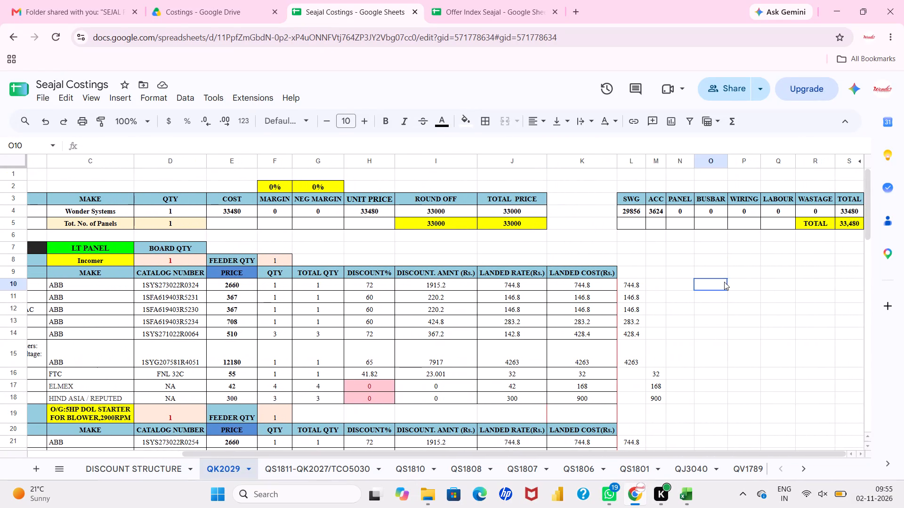
scroll(724, 282, "right", 2)
left_click(716, 262)
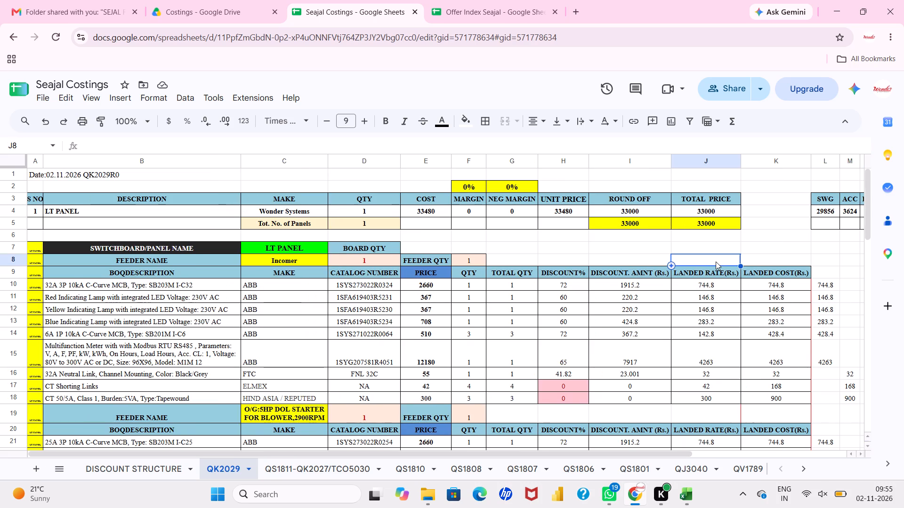
scroll(716, 262, "right", 1)
left_click(559, 269)
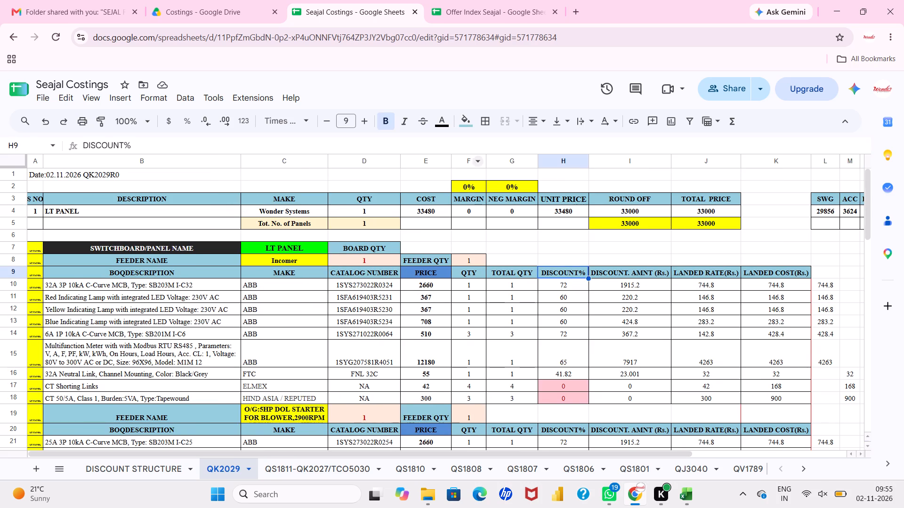
Set the text colour of the whole column D, containing quantities and catalog numbers, to black.
left_click(365, 158)
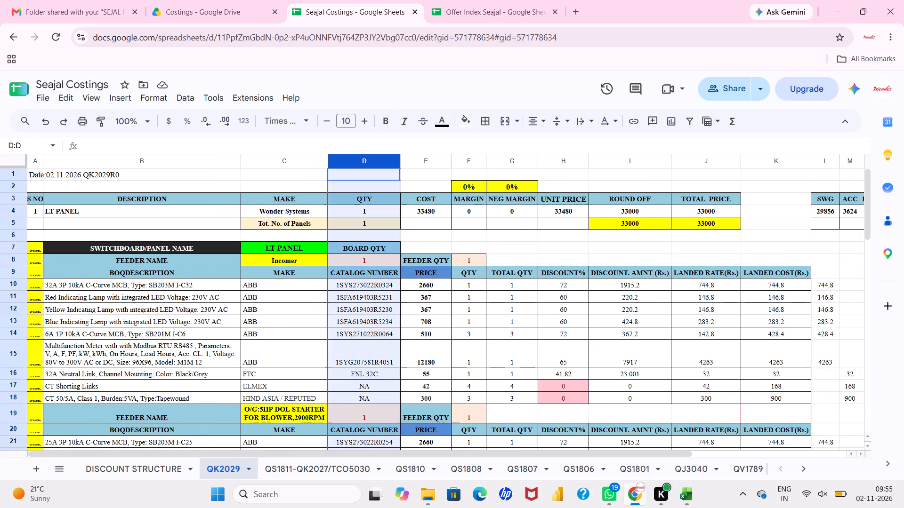
left_click(441, 122)
left_click(445, 161)
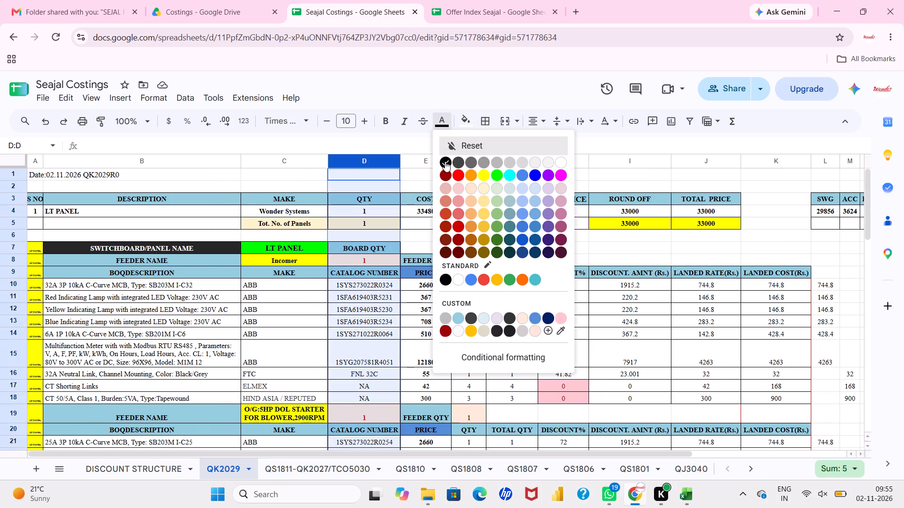
left_click(469, 255)
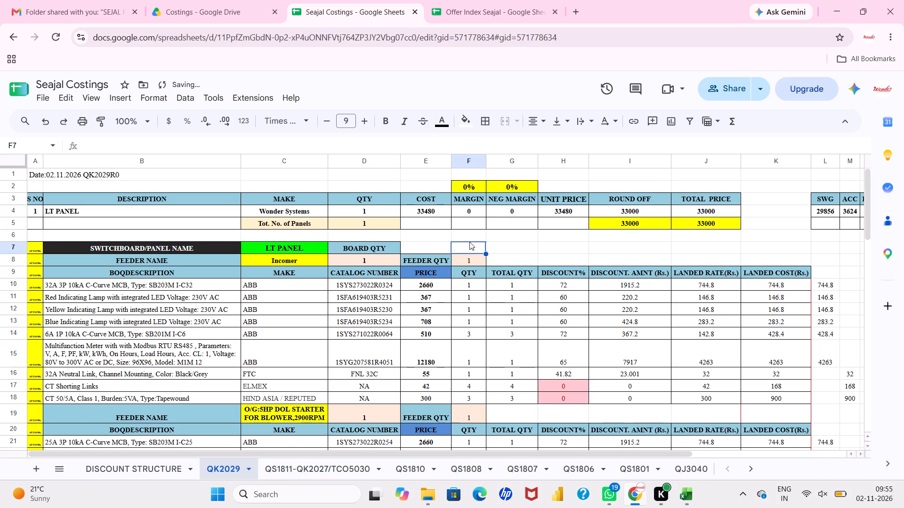
left_click(529, 260)
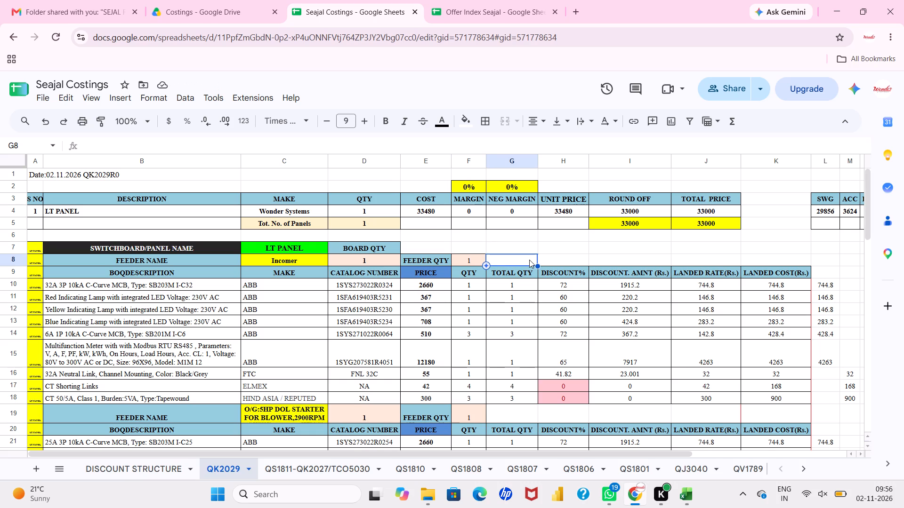
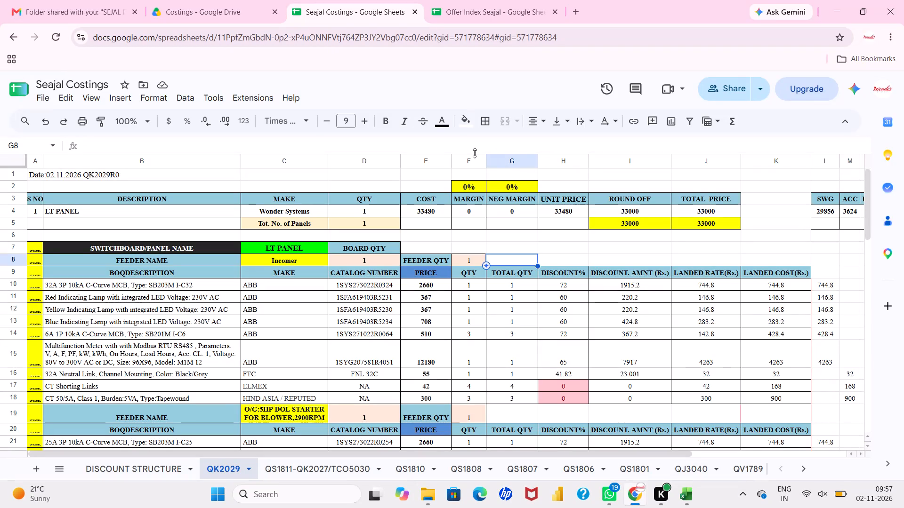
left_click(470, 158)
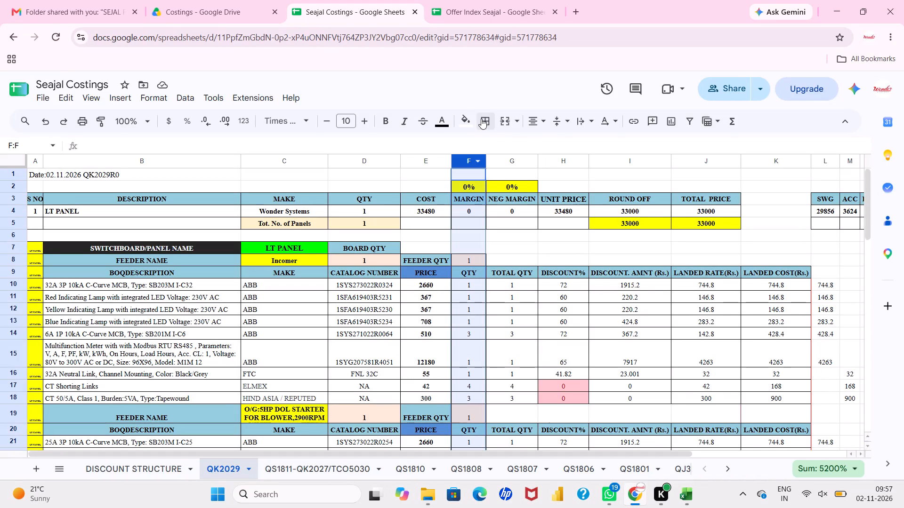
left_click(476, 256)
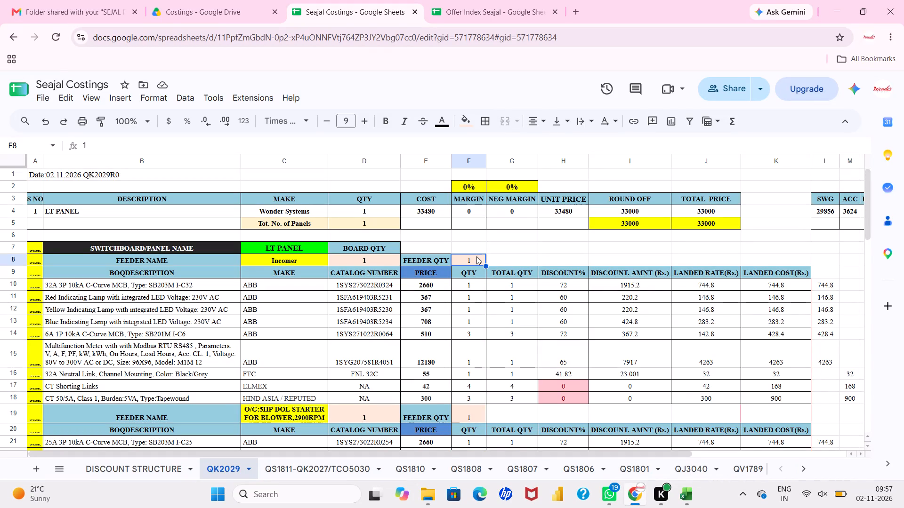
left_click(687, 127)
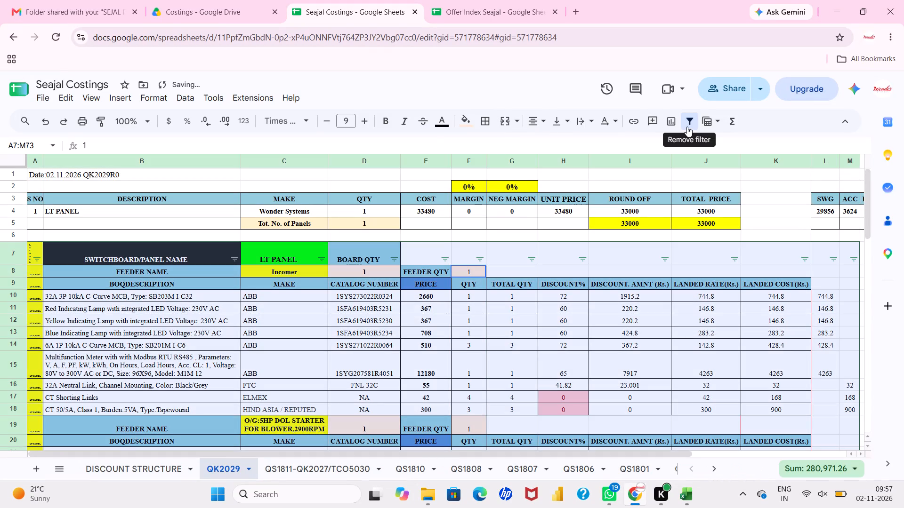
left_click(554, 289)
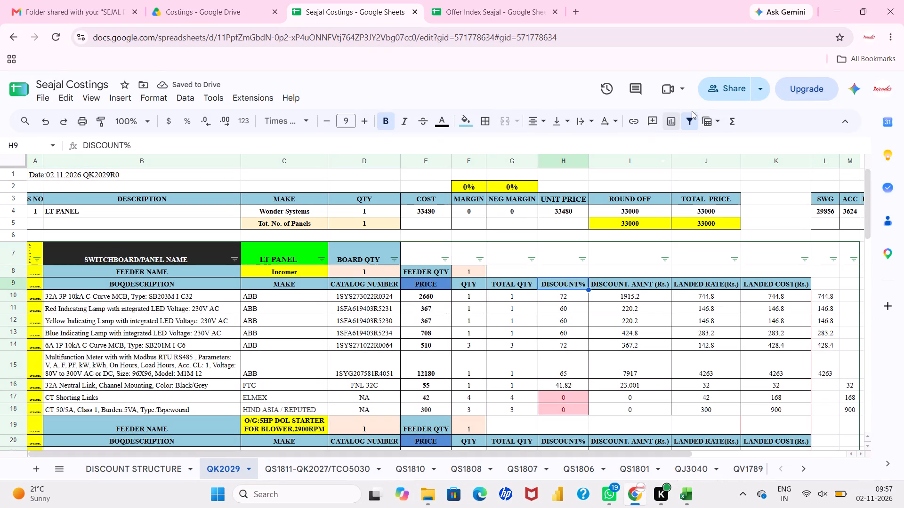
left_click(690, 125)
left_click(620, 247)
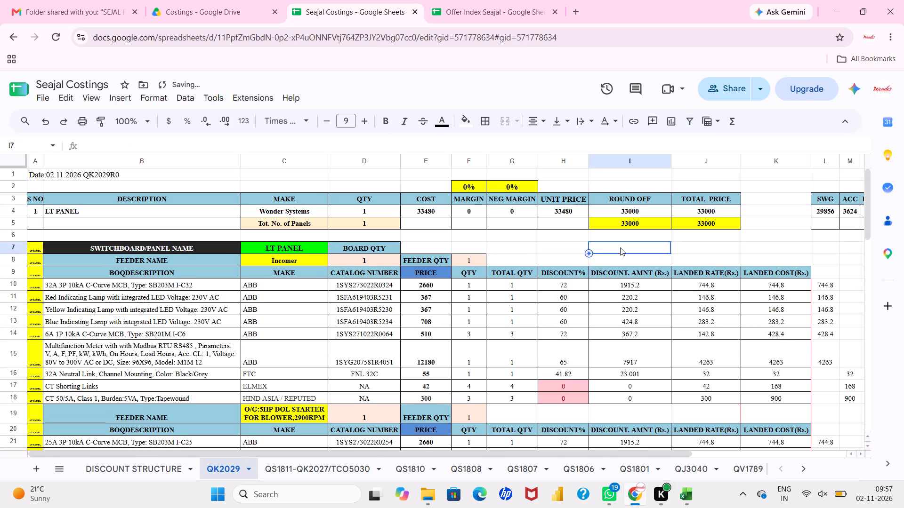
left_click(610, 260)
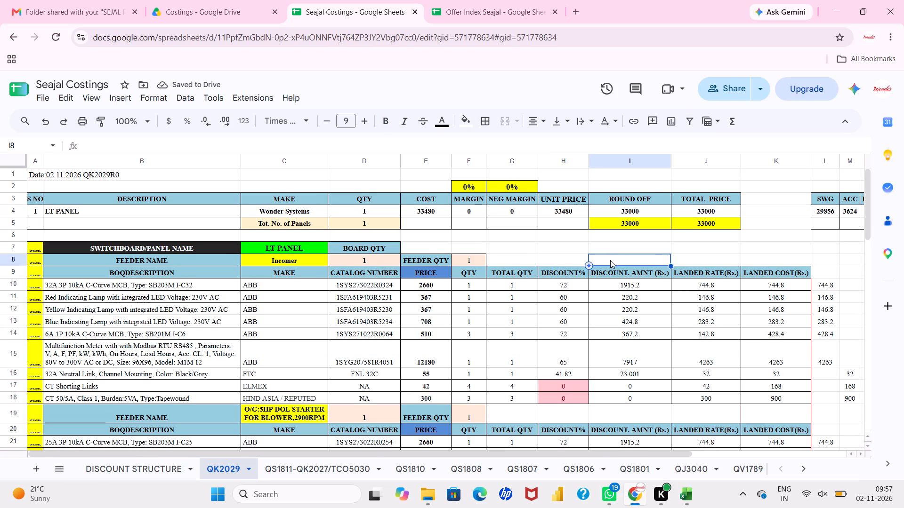
Clear the borders of G52:K52 in the TOTAL SWITCHGEAR COST row and apply only bottom and top borders.
scroll(637, 395, "down", 1)
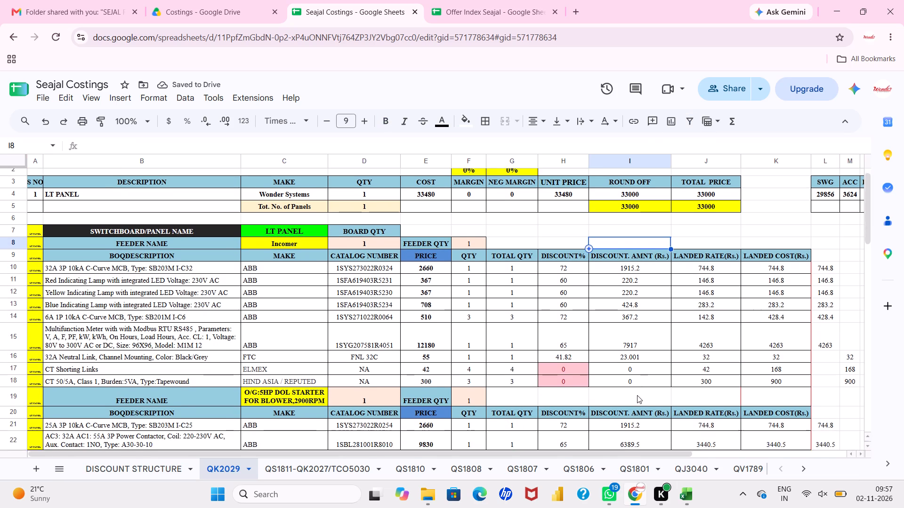
scroll(637, 395, "down", 4)
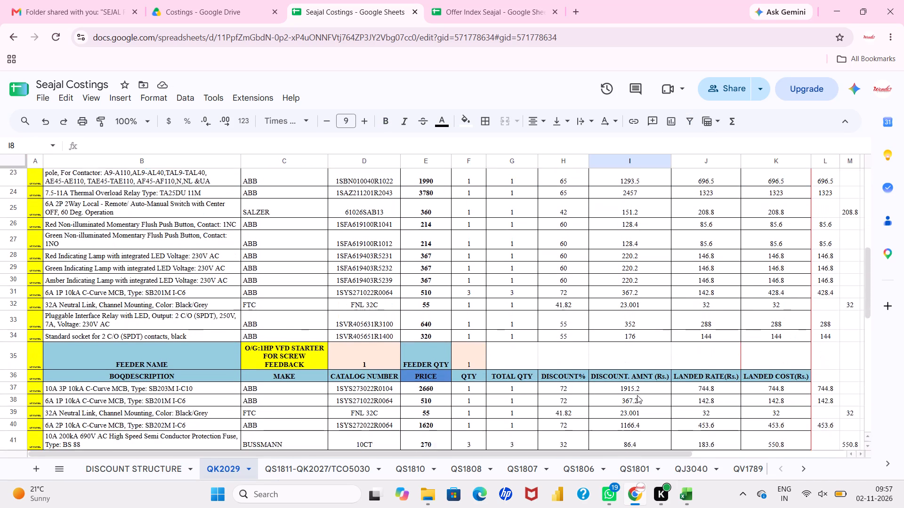
scroll(637, 395, "down", 1)
left_click(645, 340)
scroll(645, 340, "down", 3)
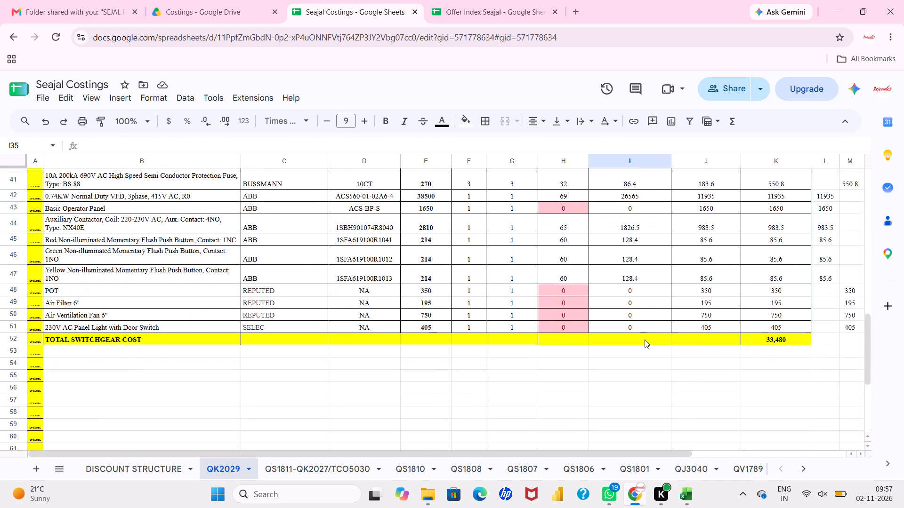
scroll(645, 340, "down", 1)
left_click_drag(524, 337, 759, 328)
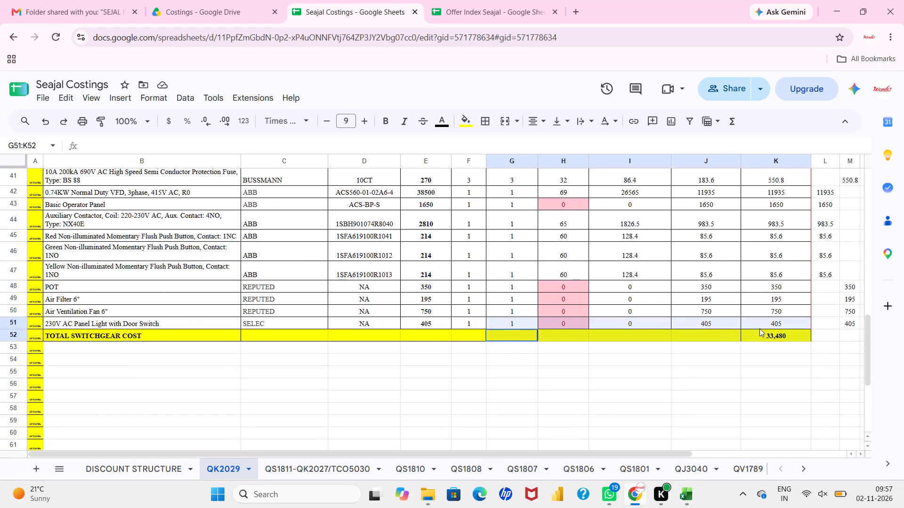
left_click_drag(759, 328, 782, 335)
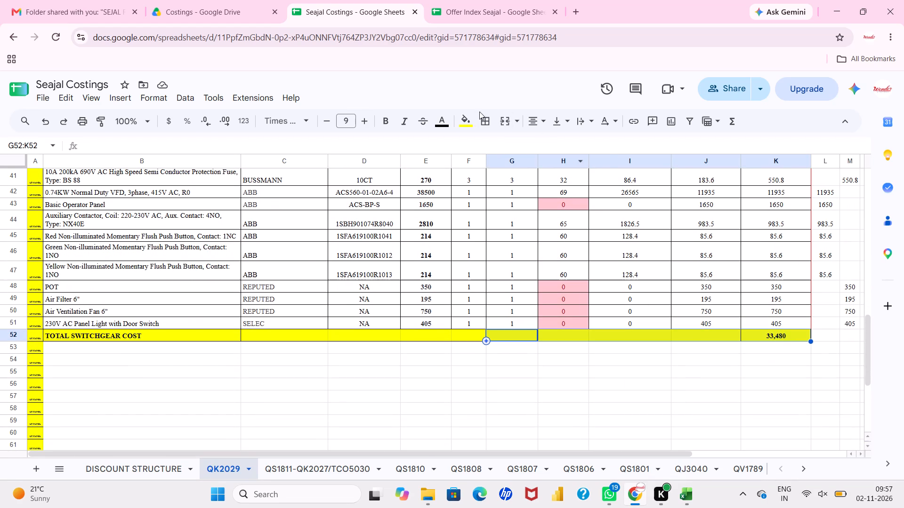
left_click(481, 115)
left_click(565, 167)
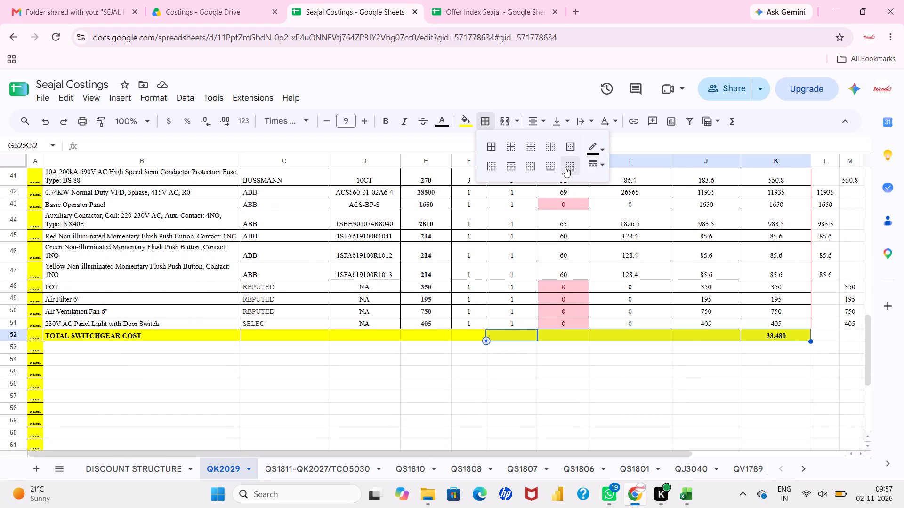
left_click(548, 169)
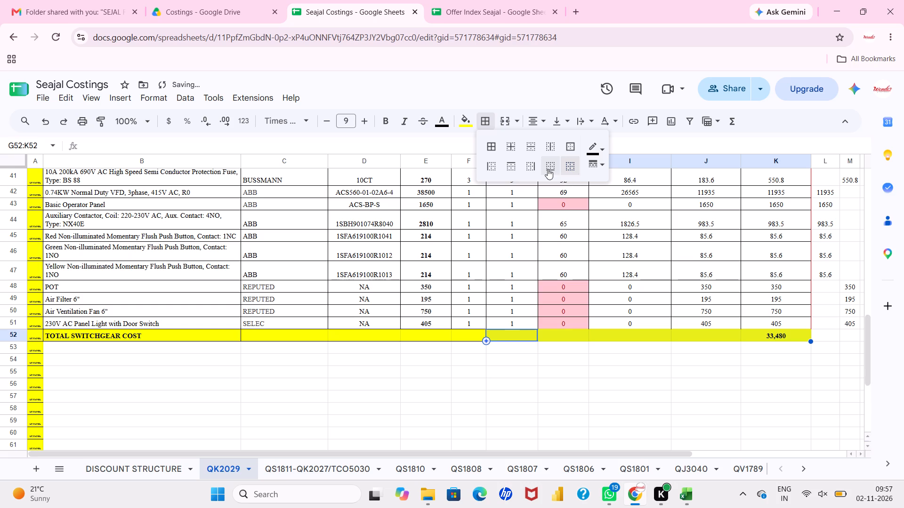
left_click(517, 167)
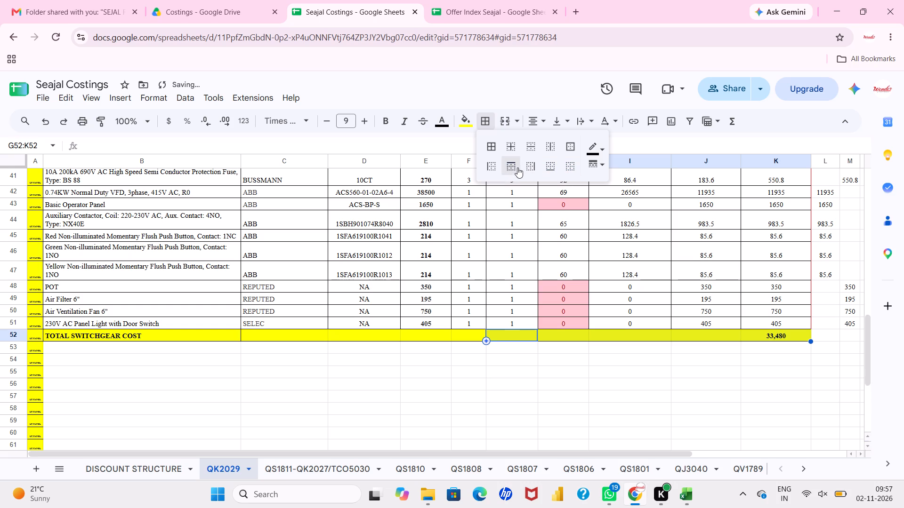
left_click(534, 348)
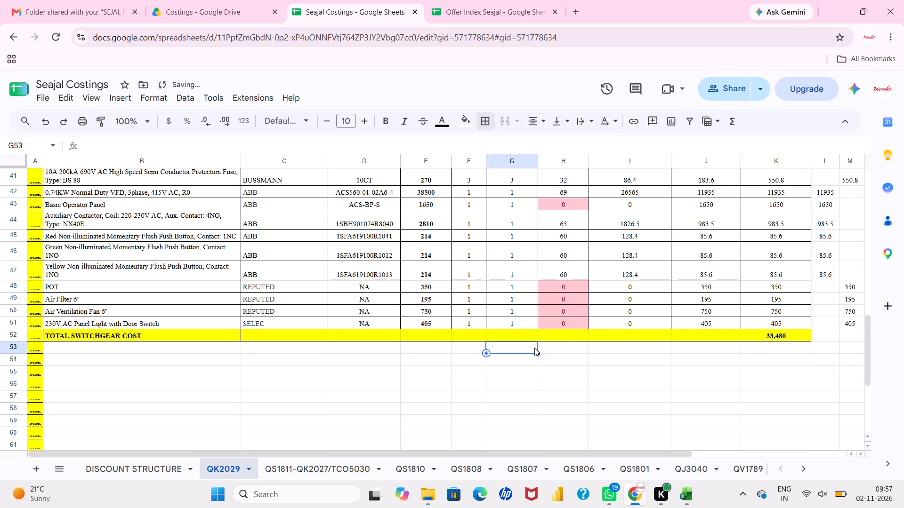
Add a right border to the total landed cost cell K52 in the TOTAL SWITCHGEAR COST row.
left_click(786, 333)
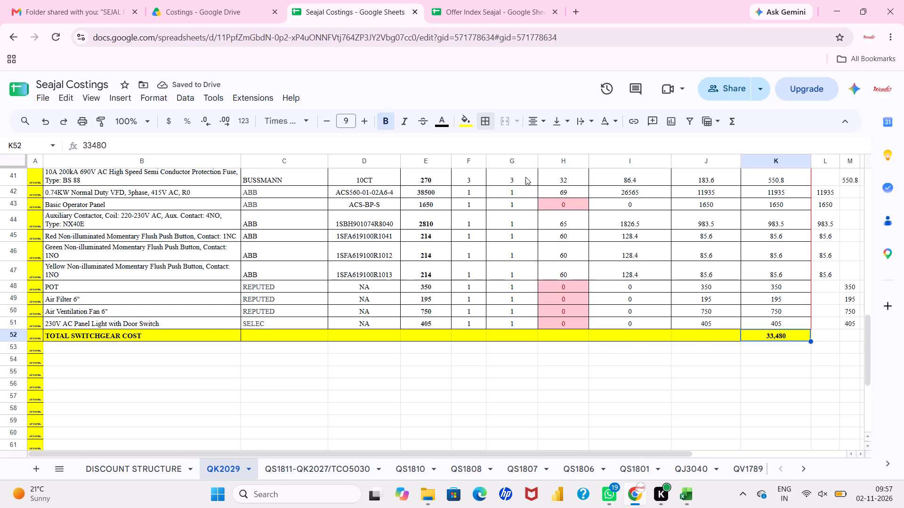
left_click(491, 115)
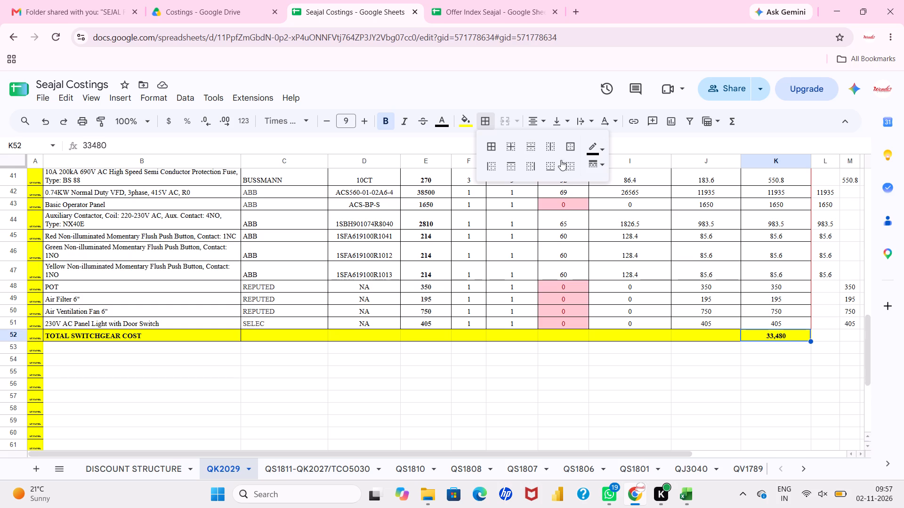
left_click(533, 166)
left_click(563, 290)
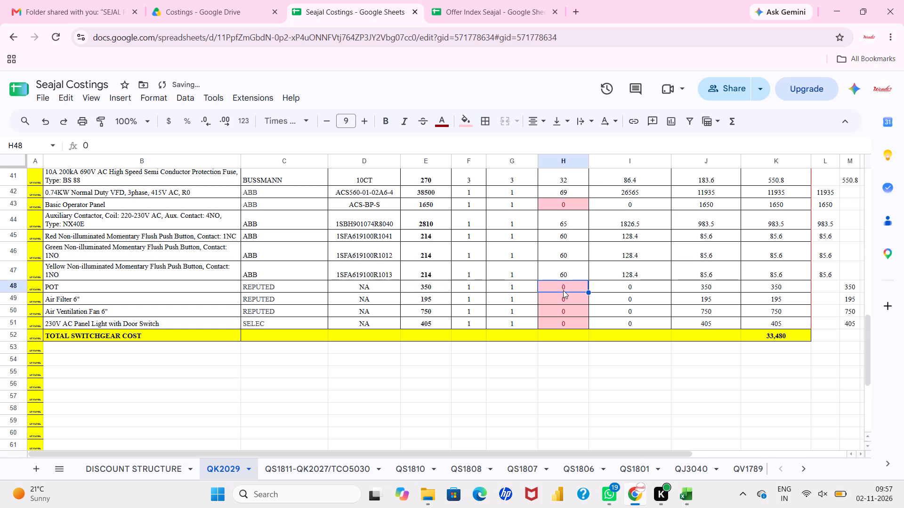
left_click(616, 386)
Apply a black right border to the LANDED COST column from its header K9 down to the total in K52.
scroll(616, 386, "left", 1)
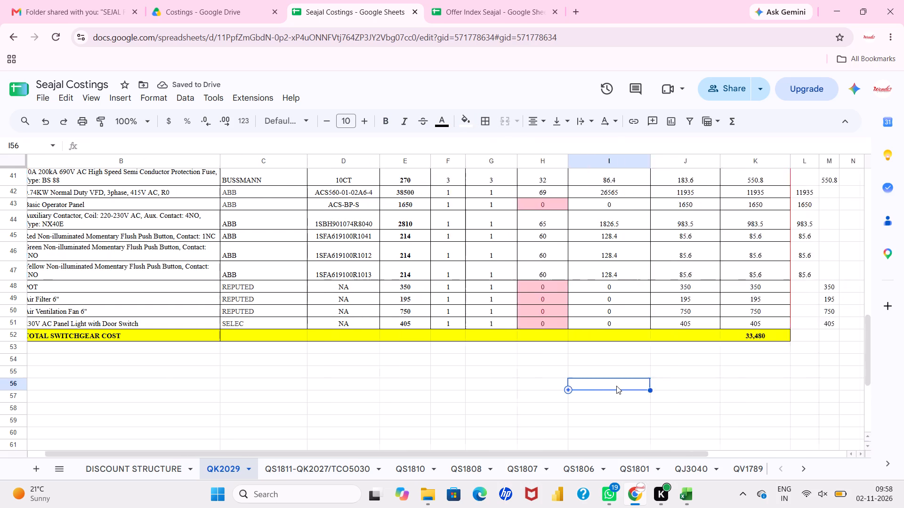
scroll(616, 386, "left", 1)
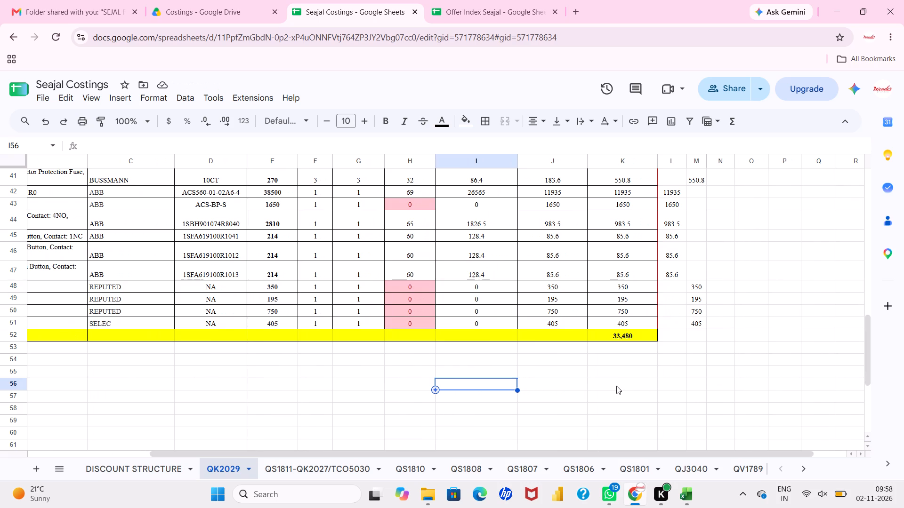
scroll(616, 386, "up", 1)
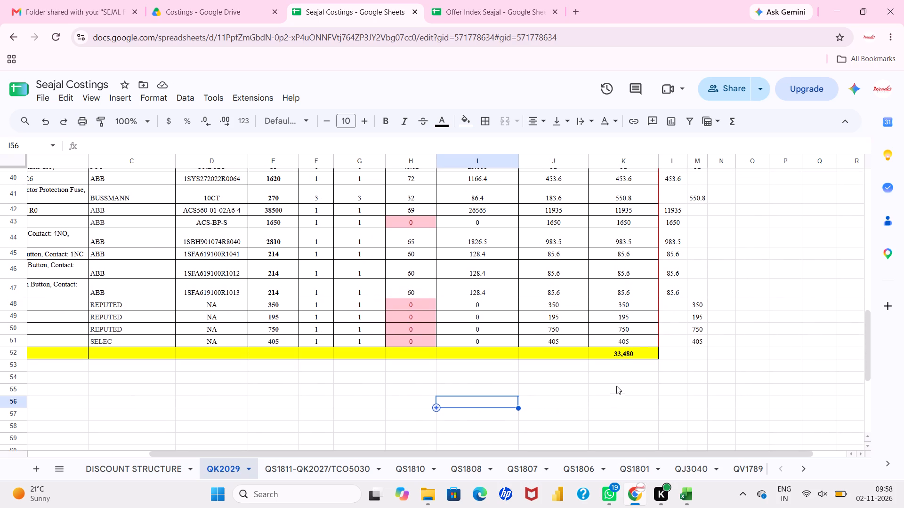
scroll(616, 386, "up", 3)
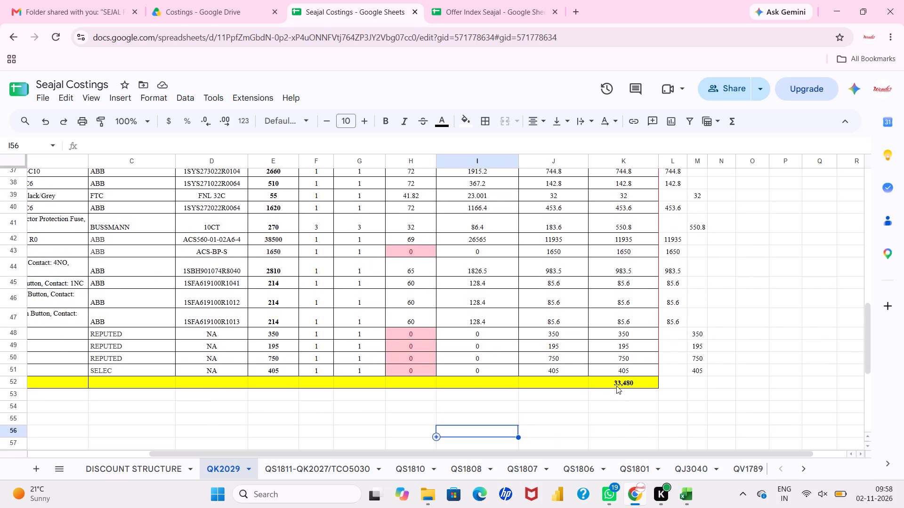
scroll(616, 386, "up", 3)
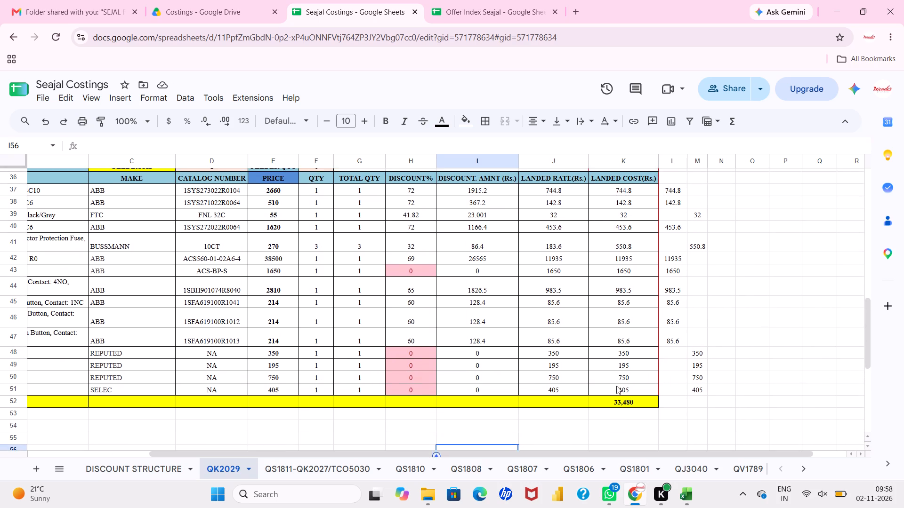
scroll(616, 386, "up", 3)
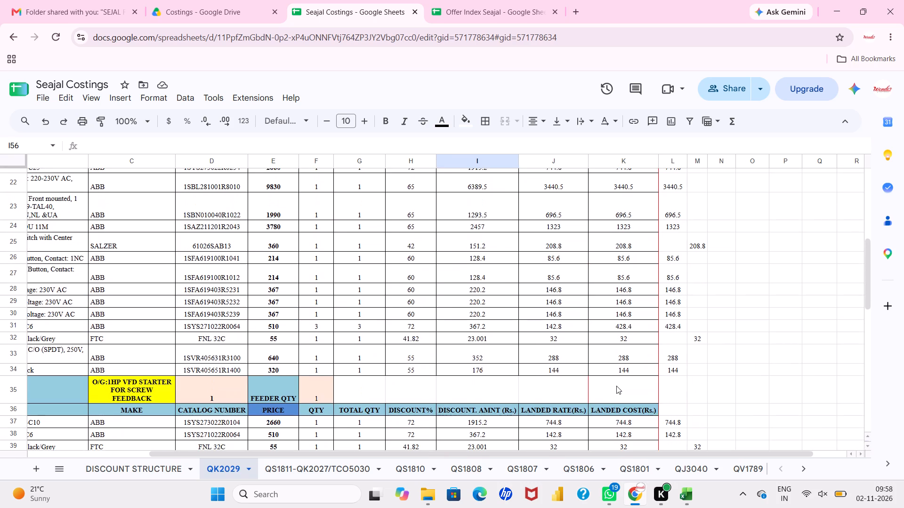
scroll(616, 386, "up", 2)
scroll(616, 386, "left", 1)
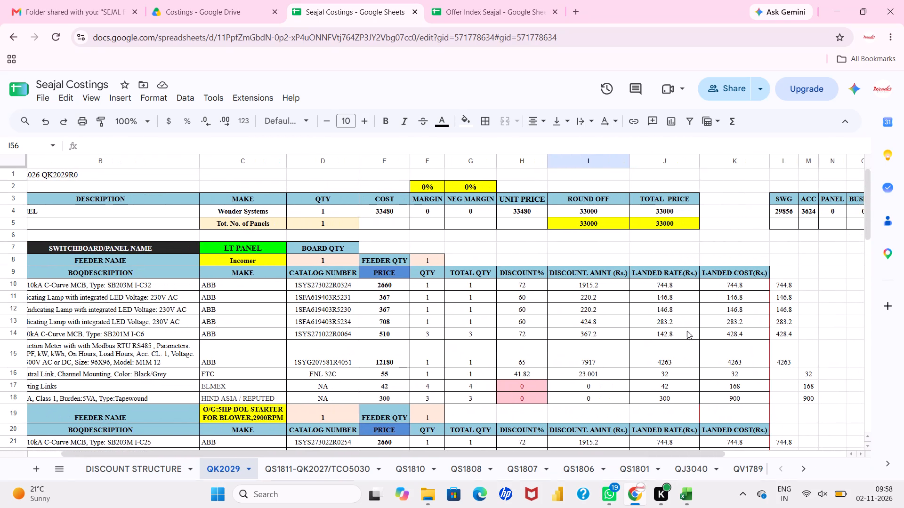
left_click_drag(728, 279, 752, 507)
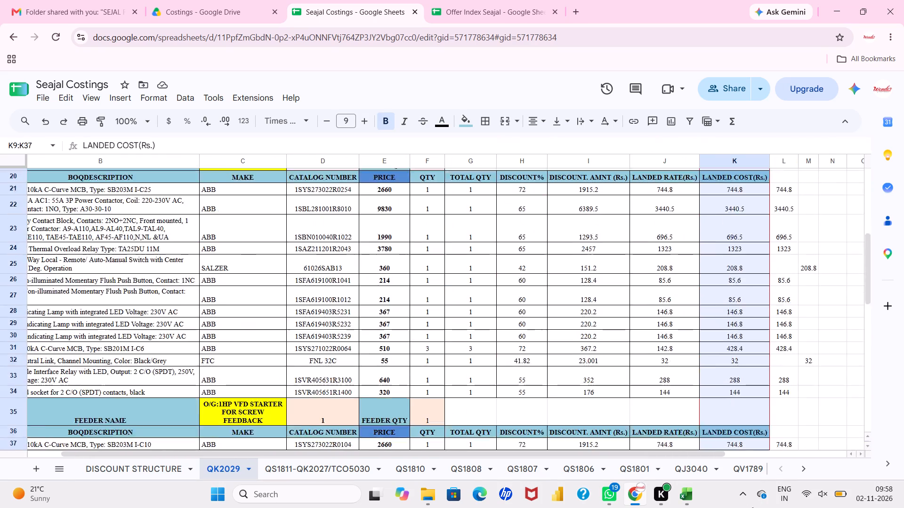
left_click_drag(752, 507, 747, 299)
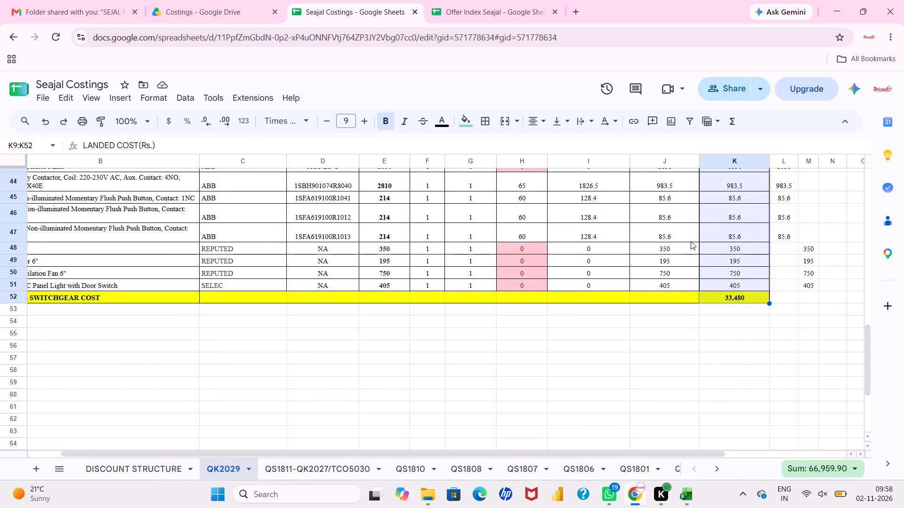
left_click(483, 119)
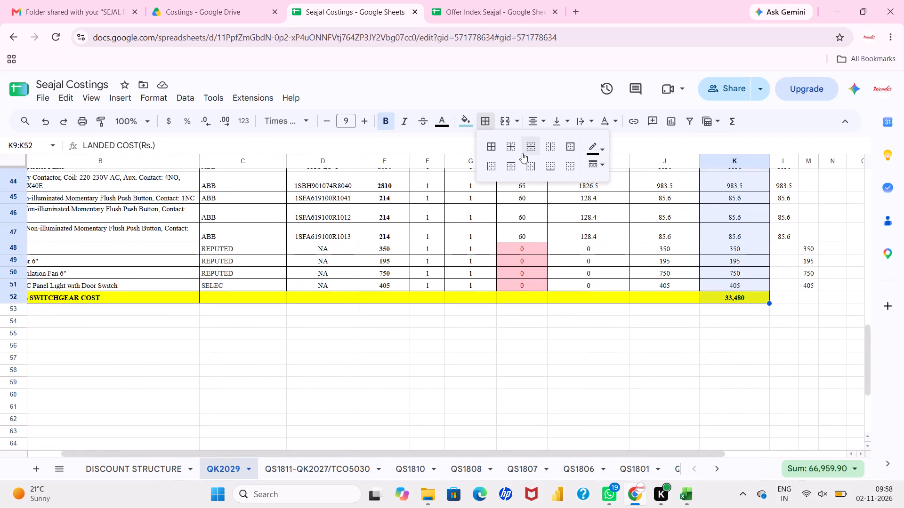
left_click(532, 164)
left_click(581, 234)
Review the borders and layout of the item table and the cost breakdown from SWG to TOTAL.
scroll(581, 234, "up", 1)
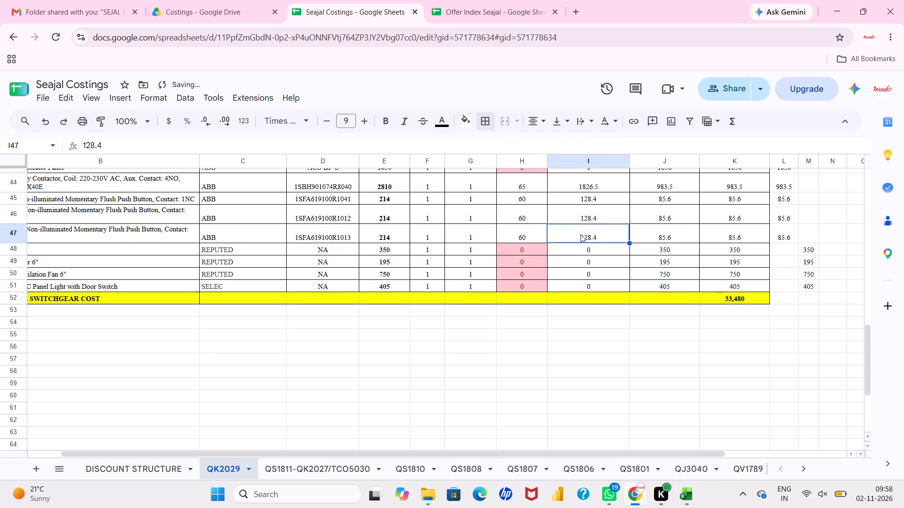
scroll(581, 234, "up", 7)
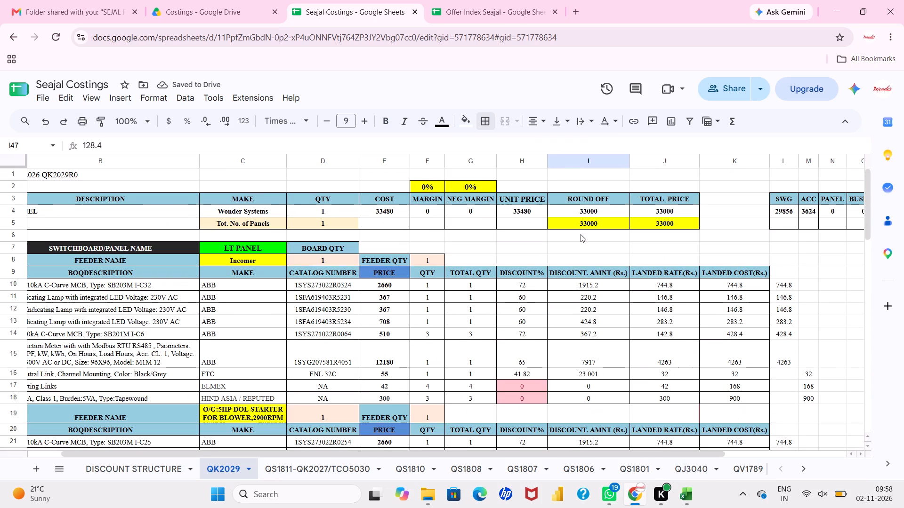
left_click(539, 258)
scroll(539, 258, "right", 2)
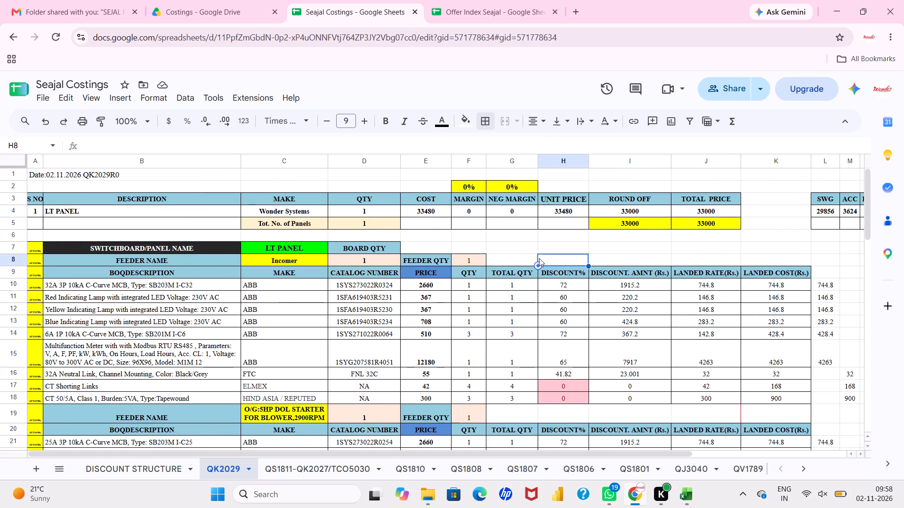
left_click(539, 258)
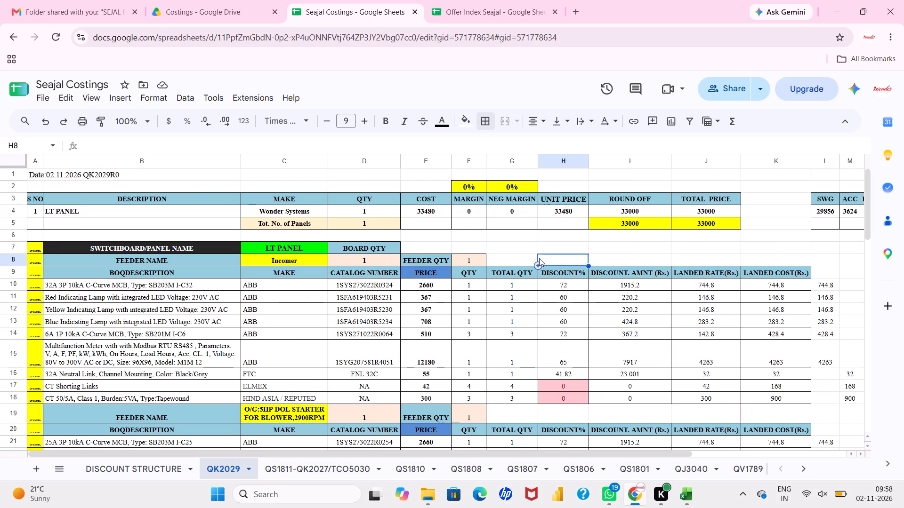
left_click(614, 268)
left_click(622, 258)
scroll(622, 258, "left", 1)
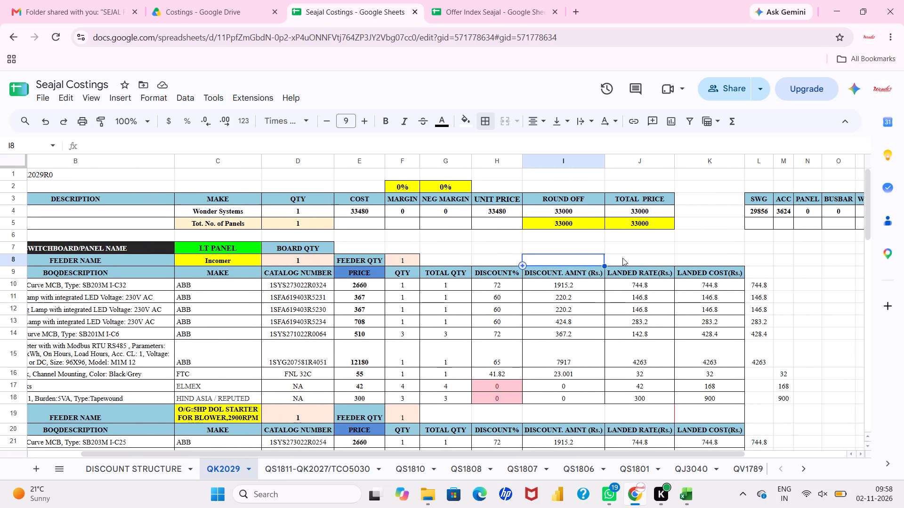
scroll(622, 258, "left", 2)
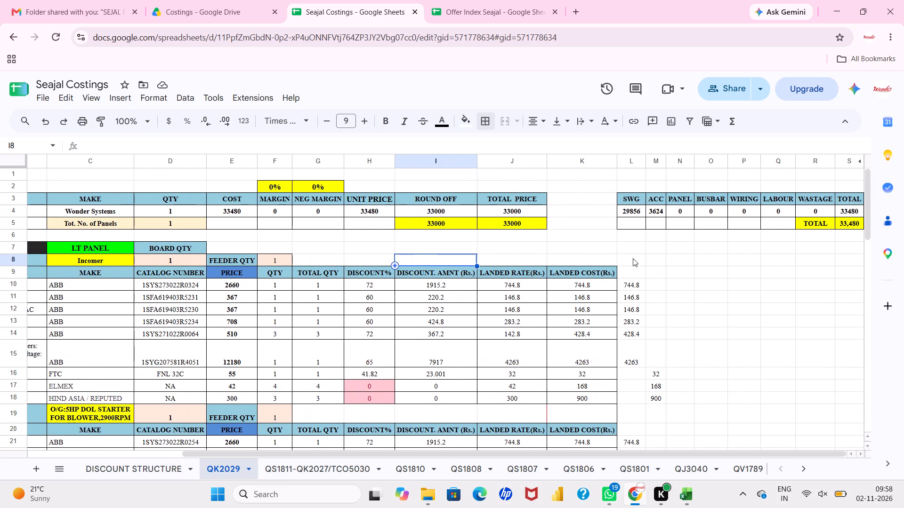
left_click(751, 290)
scroll(751, 290, "right", 2)
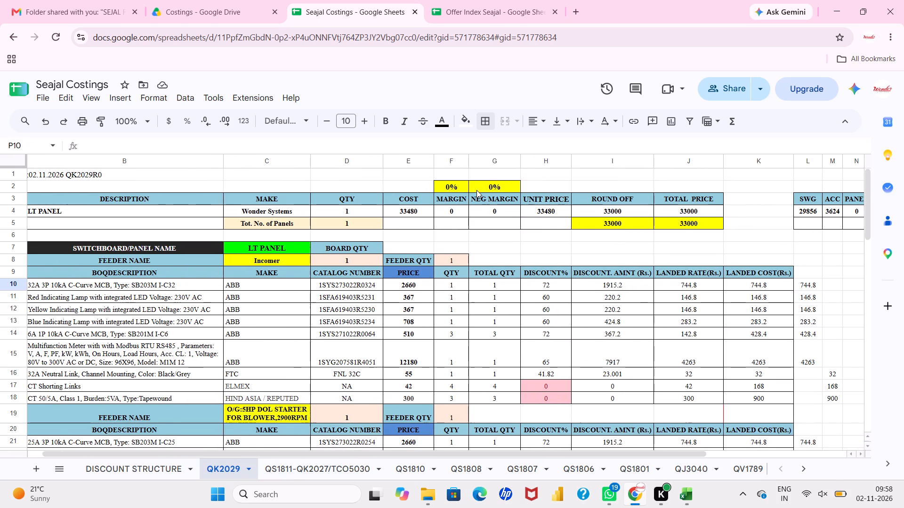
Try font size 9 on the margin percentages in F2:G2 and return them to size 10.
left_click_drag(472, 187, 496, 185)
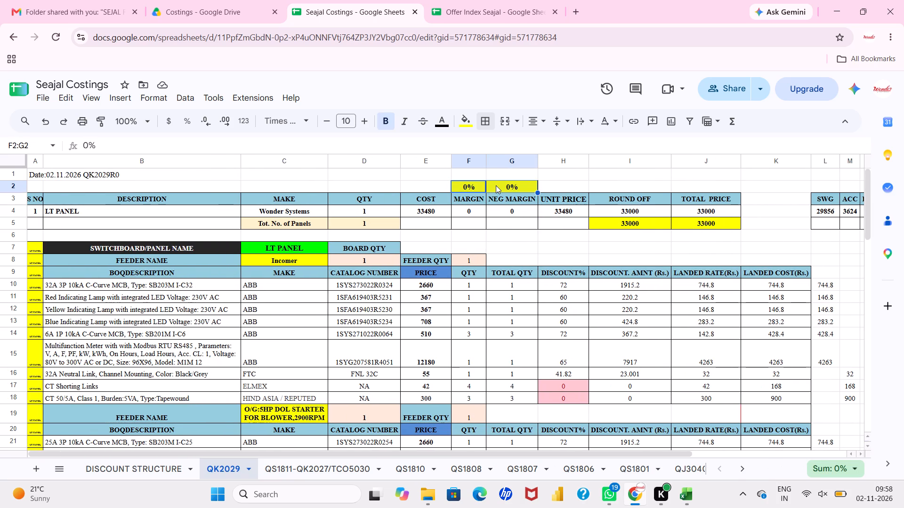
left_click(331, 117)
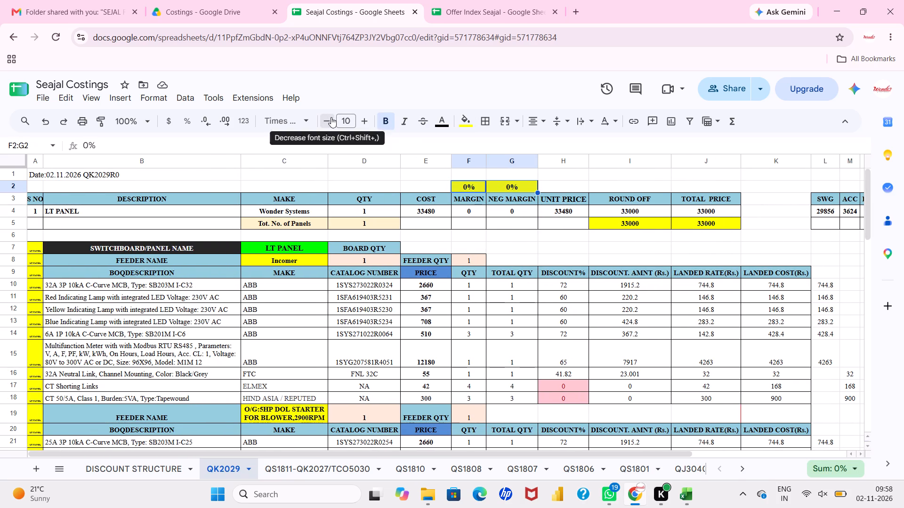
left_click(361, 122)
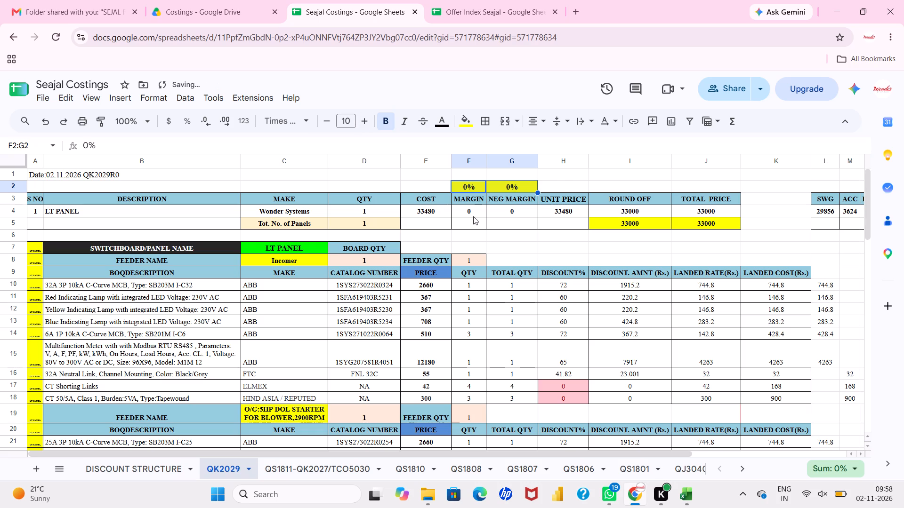
Inspect the cells of the panel summary rows and the item table around the LANDED COST header and feeder row 19.
left_click(473, 216)
left_click(487, 224)
left_click(503, 227)
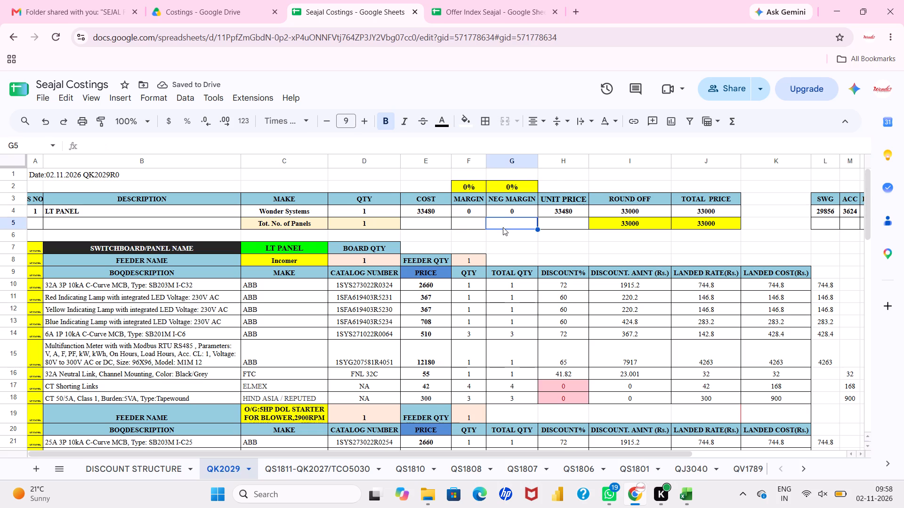
left_click(557, 225)
left_click(626, 226)
left_click(714, 225)
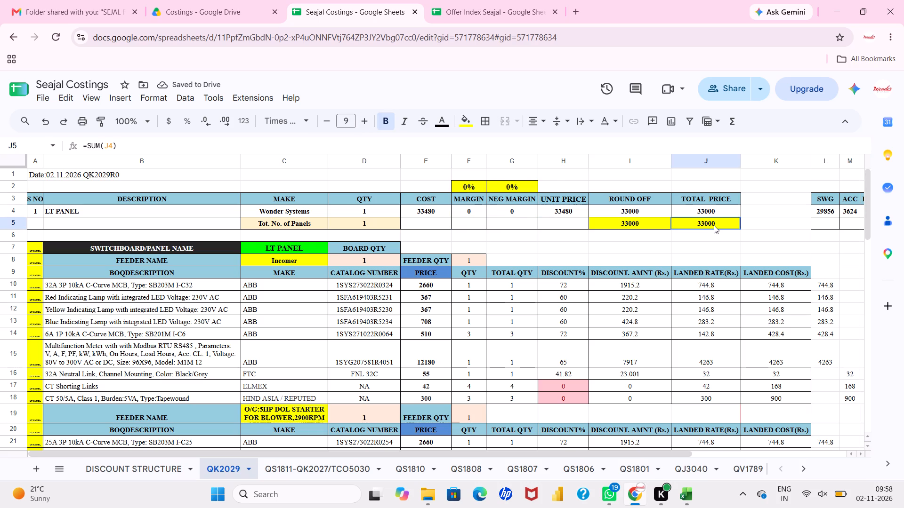
left_click(733, 257)
left_click(760, 275)
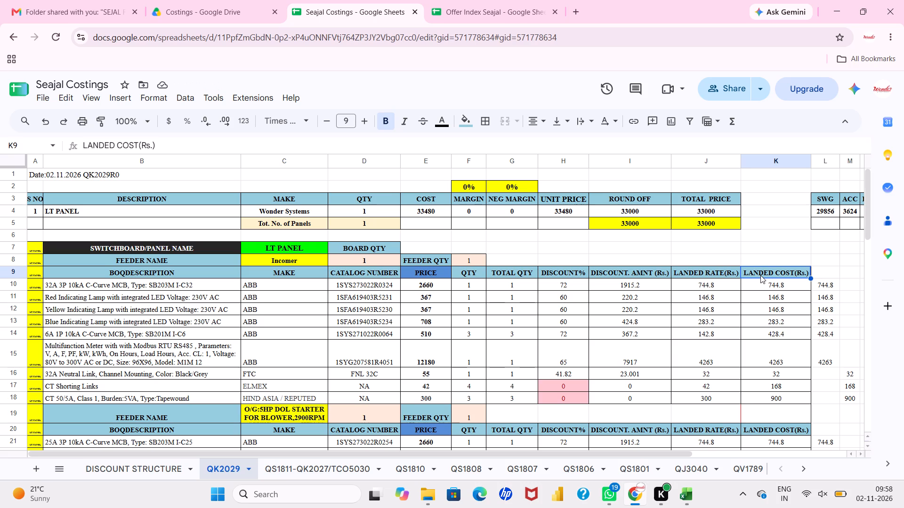
left_click(760, 408)
left_click(705, 414)
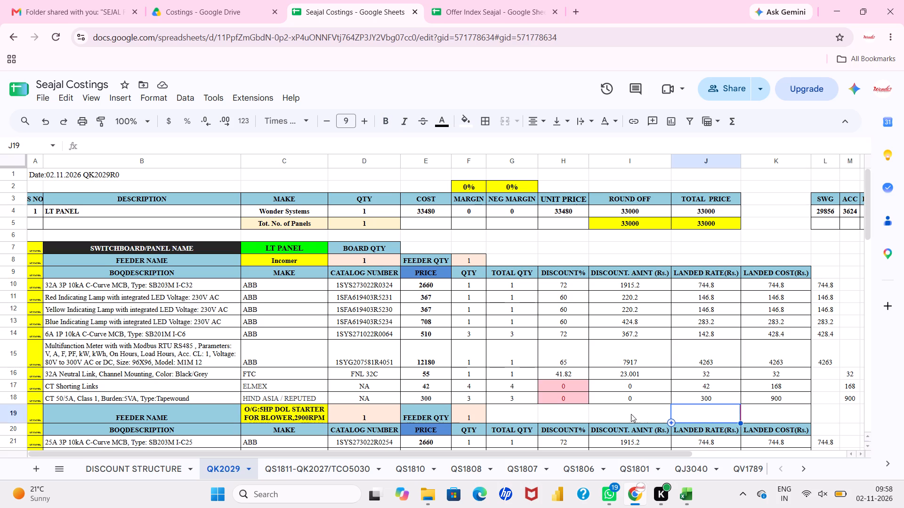
Apply all borders to the item table range G9:K51, from TOTAL QTY to LANDED COST.
left_click_drag(521, 421, 704, 420)
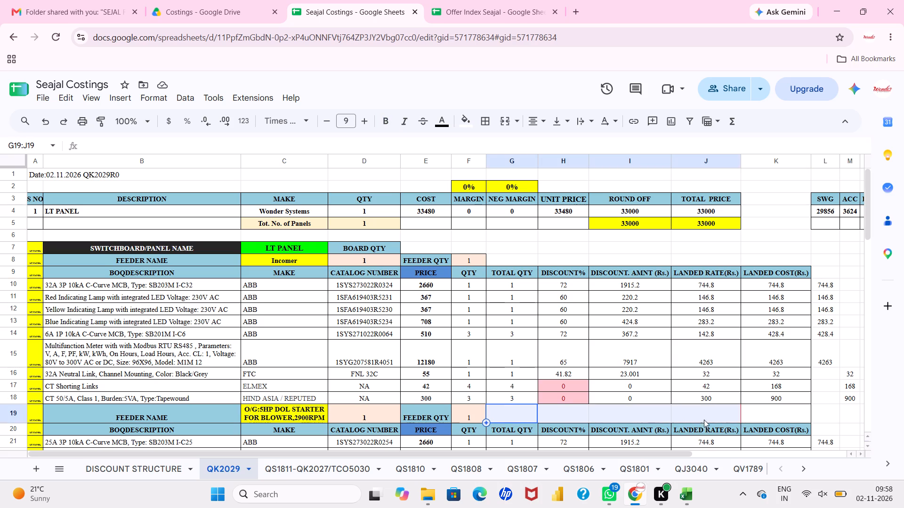
left_click_drag(704, 420, 745, 419)
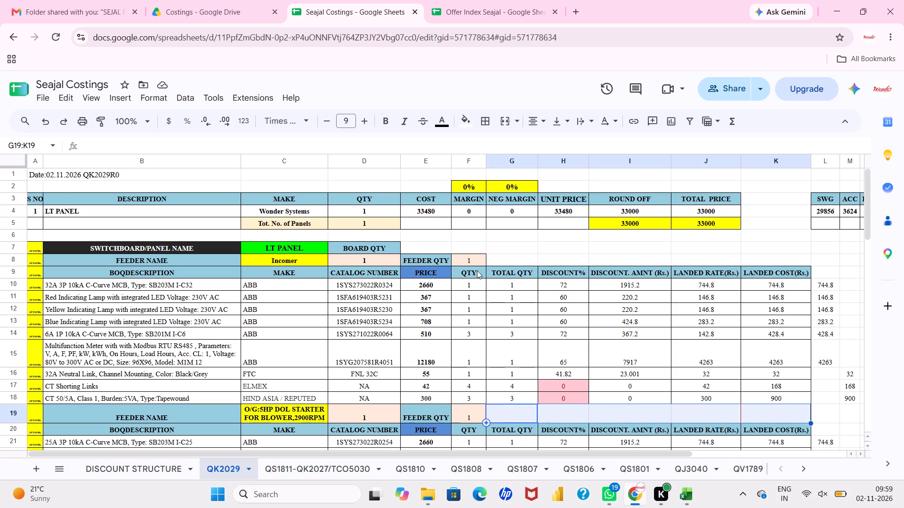
left_click_drag(500, 271, 733, 377)
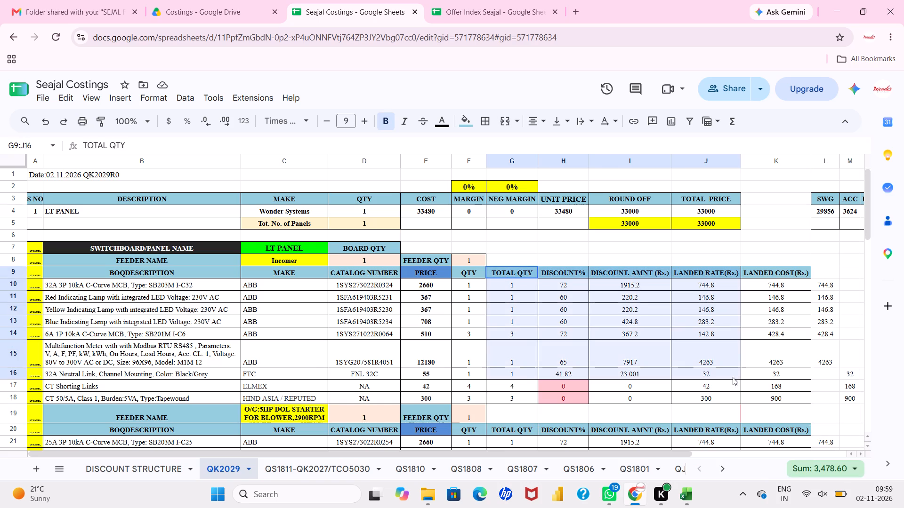
left_click_drag(733, 377, 751, 507)
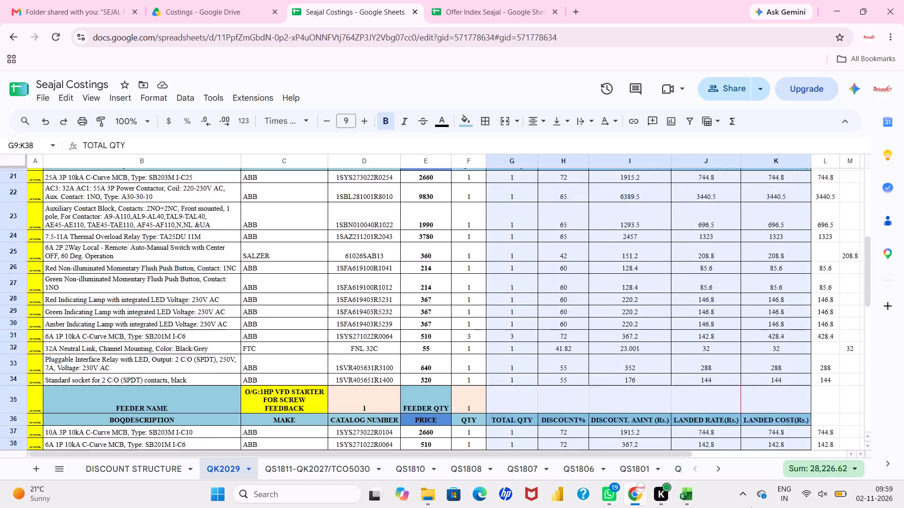
left_click_drag(751, 507, 764, 434)
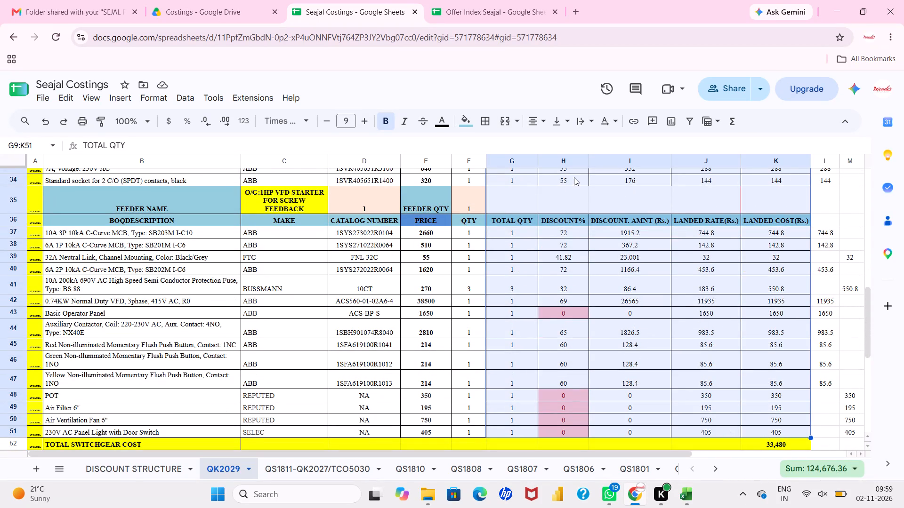
left_click_drag(484, 123, 491, 149)
left_click(491, 149)
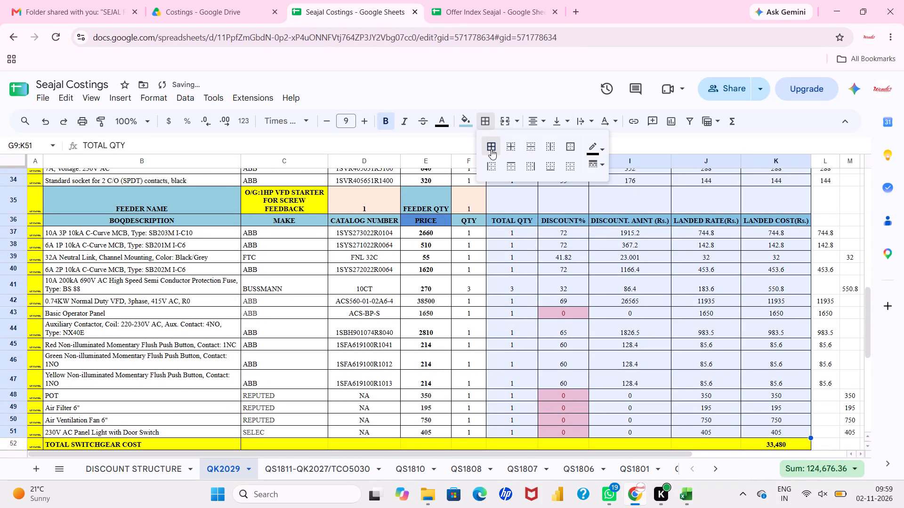
left_click(520, 257)
scroll(520, 257, "up", 4)
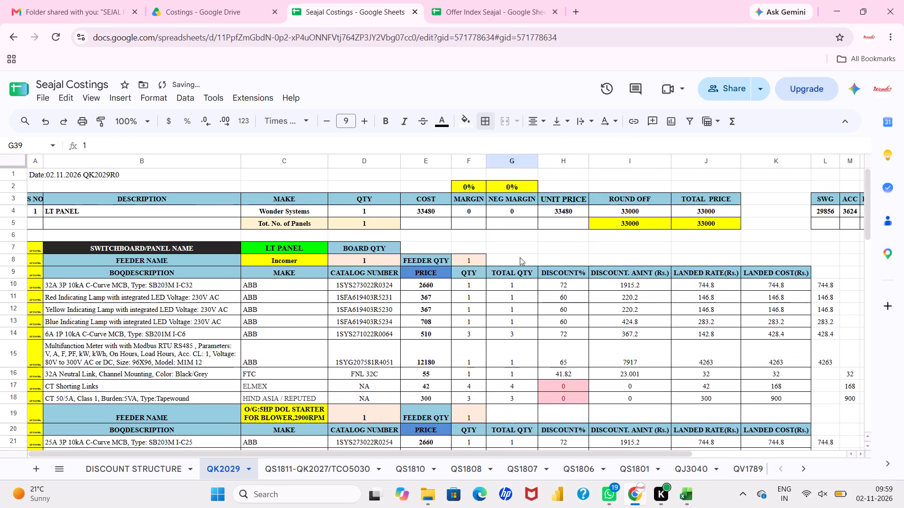
left_click(520, 257)
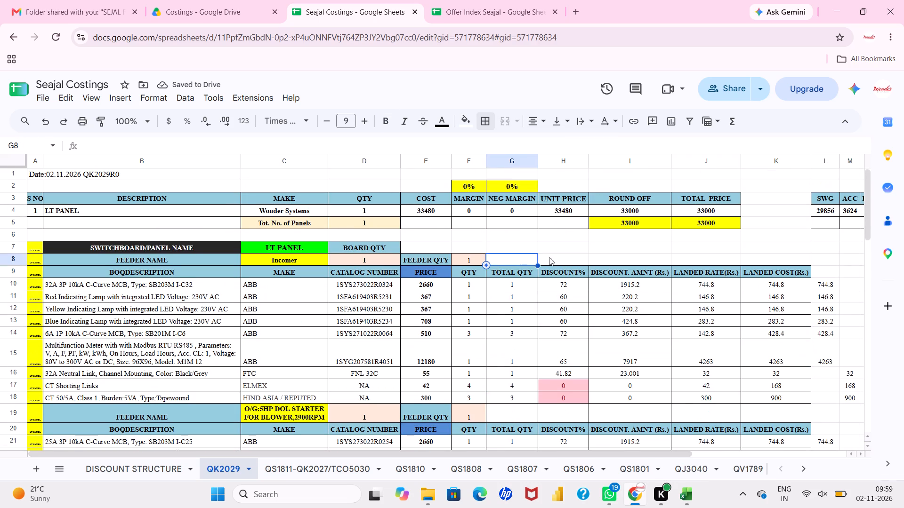
left_click(559, 256)
scroll(559, 256, "up", 1)
left_click(633, 258)
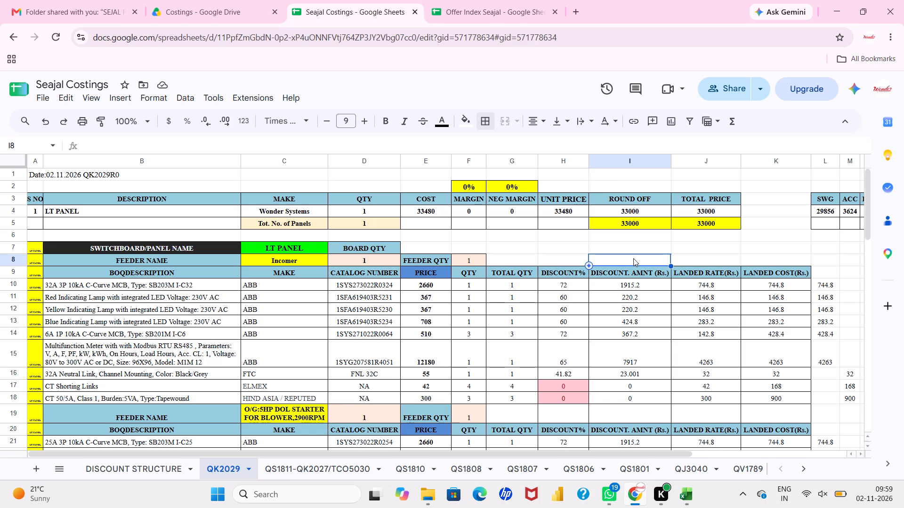
Make the FEEDER QTY values in F8, F19 and F35 bold.
left_click(483, 261)
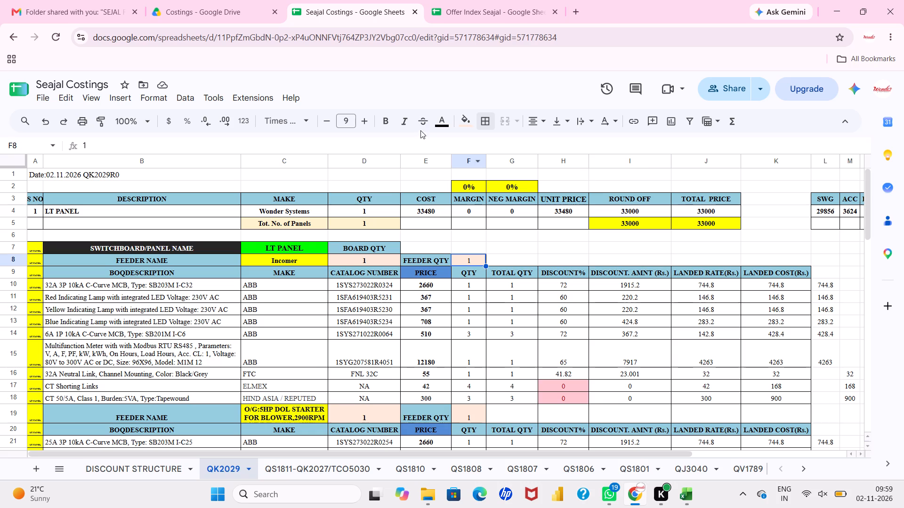
left_click(384, 122)
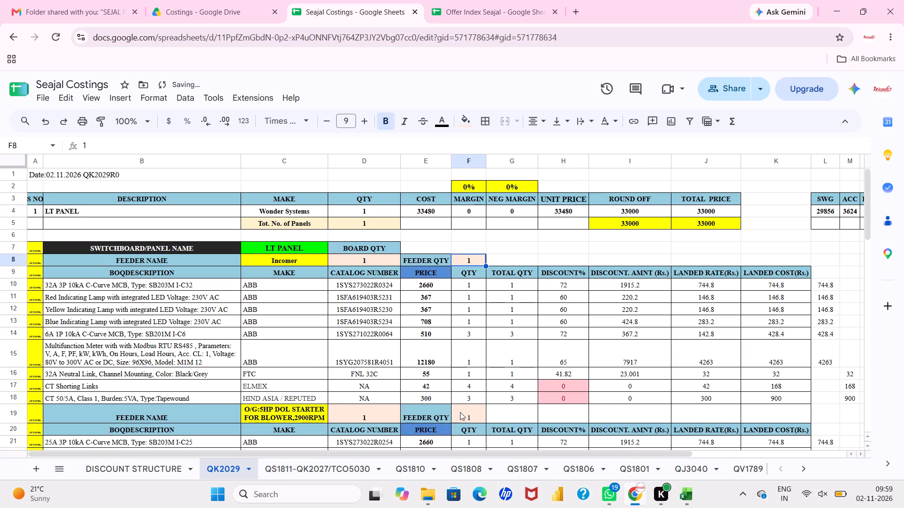
left_click(460, 412)
left_click(387, 118)
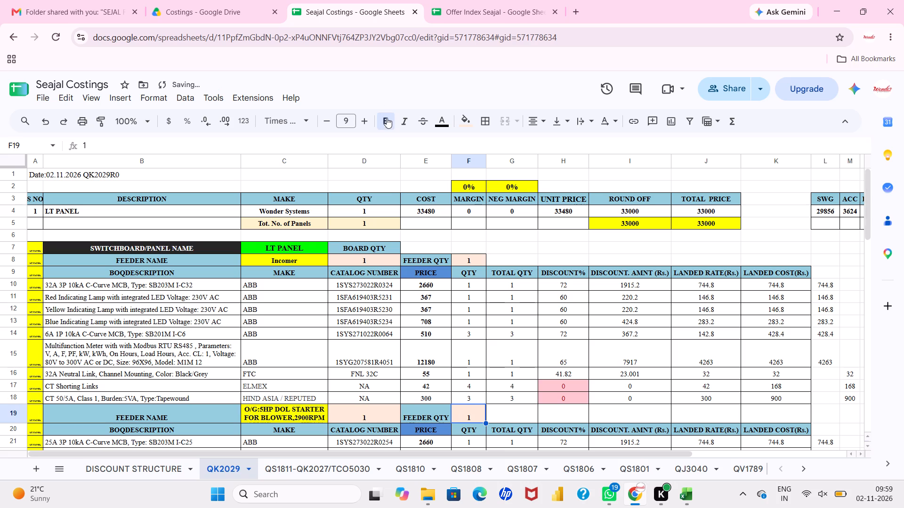
scroll(452, 307, "down", 4)
left_click(471, 323)
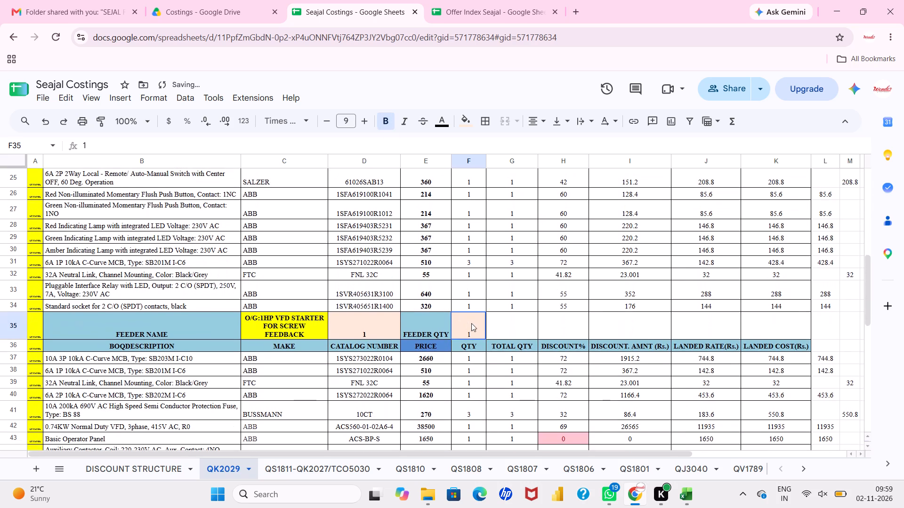
left_click(389, 122)
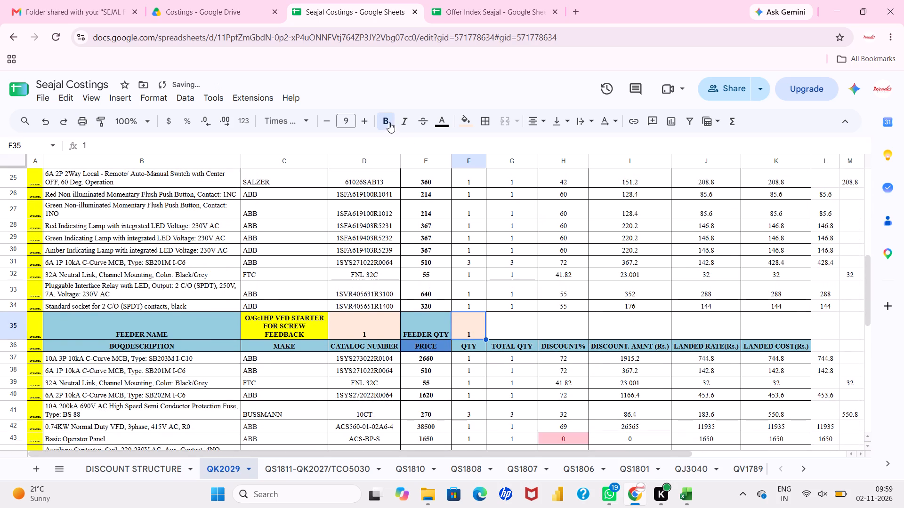
left_click(547, 350)
Copy the discount amount, landed rate and landed cost formulas in I11:K11 of the QS1807 sheet.
scroll(547, 350, "down", 3)
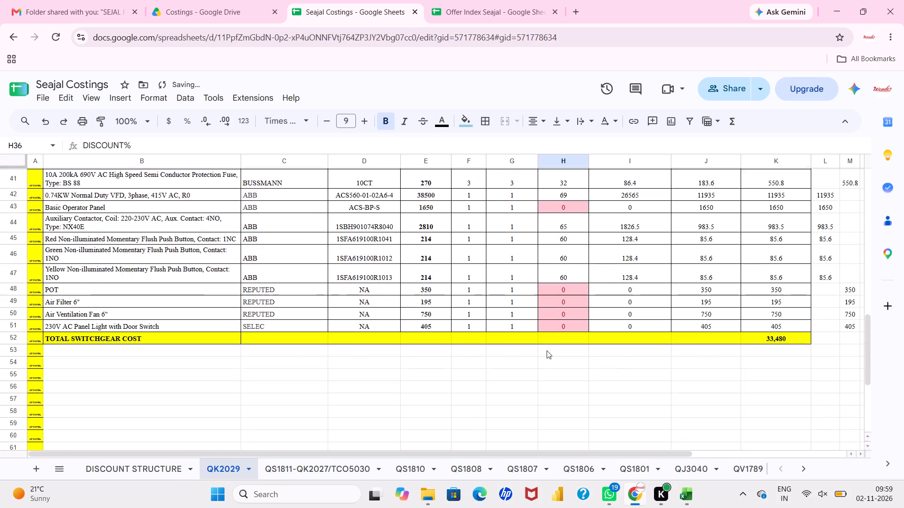
scroll(547, 350, "up", 5)
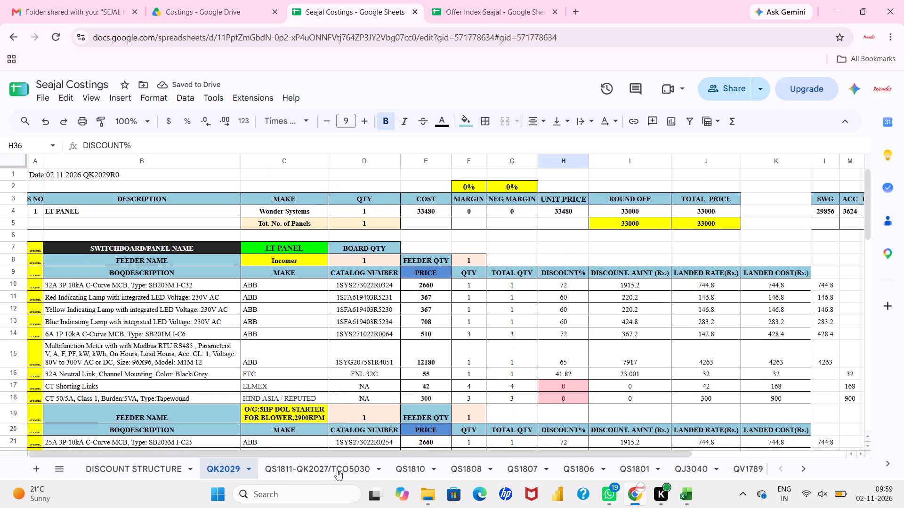
left_click(475, 465)
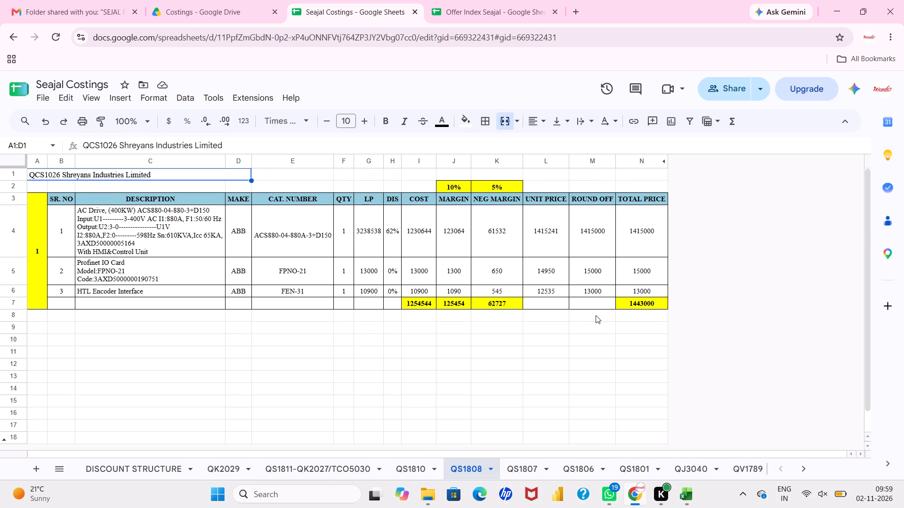
left_click(534, 466)
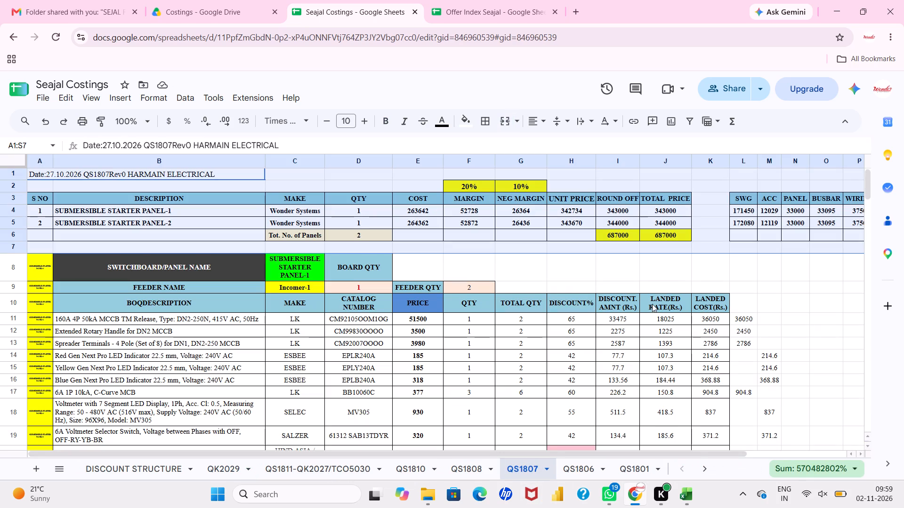
key("Escape")
left_click(626, 322)
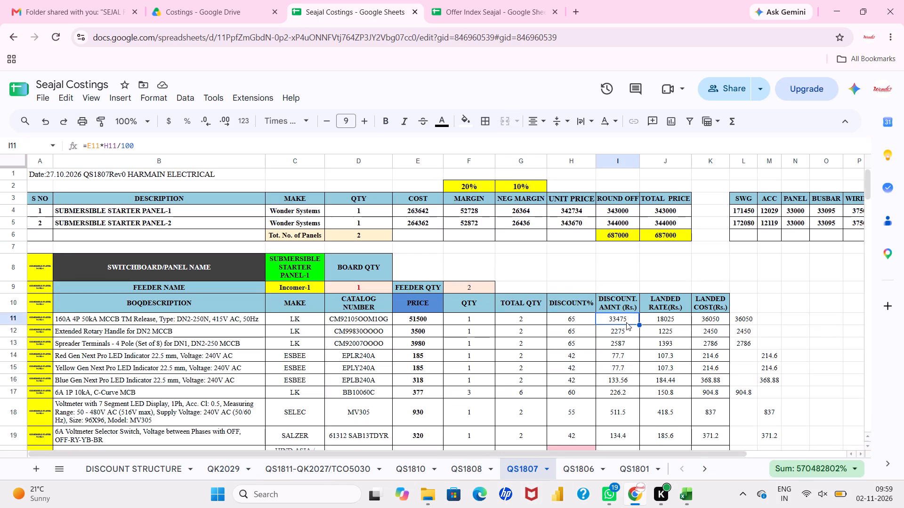
left_click_drag(626, 322, 698, 320)
key("ctrl+c")
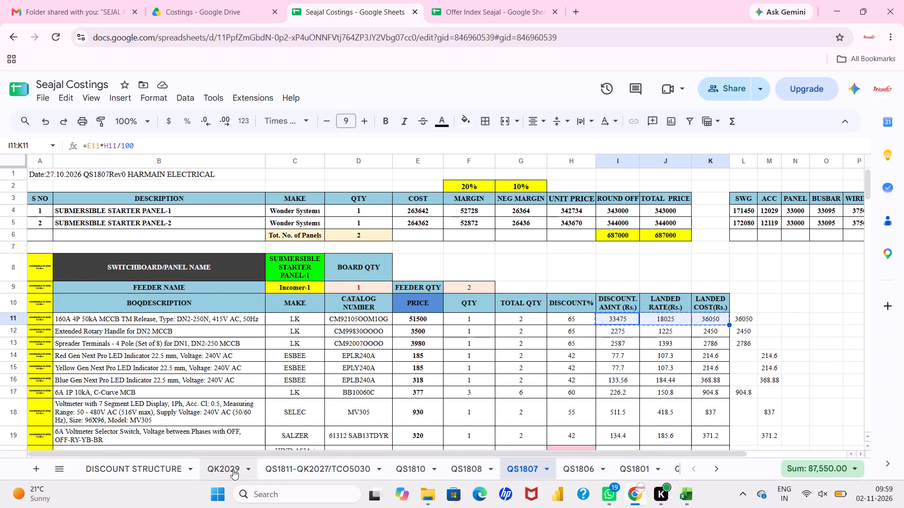
Paste the copied formulas into I10:K10 of the QK2029 sheet and fill them down to row 18 for the Incomer items.
left_click(233, 469)
left_click(639, 289)
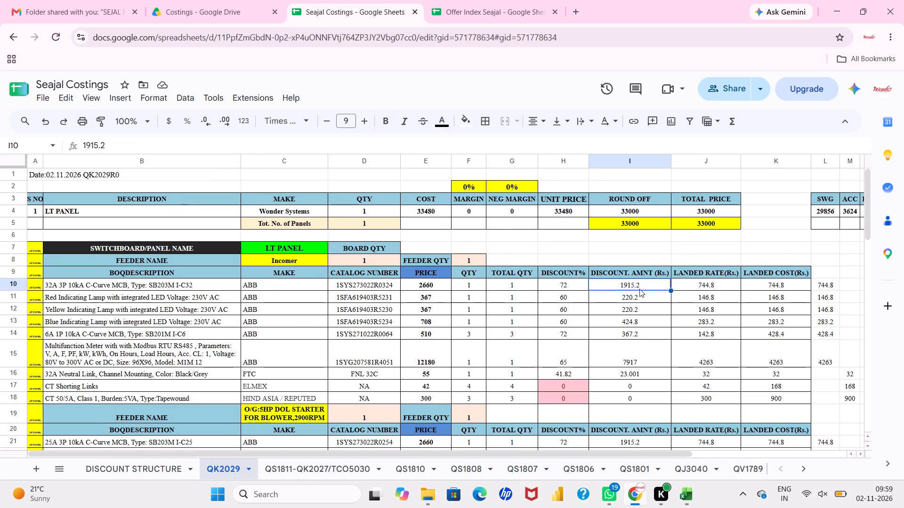
key("ctrl+v")
left_click_drag(810, 289, 814, 399)
Paste the copied formulas into I21:K21 and fill them down to row 34 for the 5HP DOL starter items.
scroll(814, 399, "down", 3)
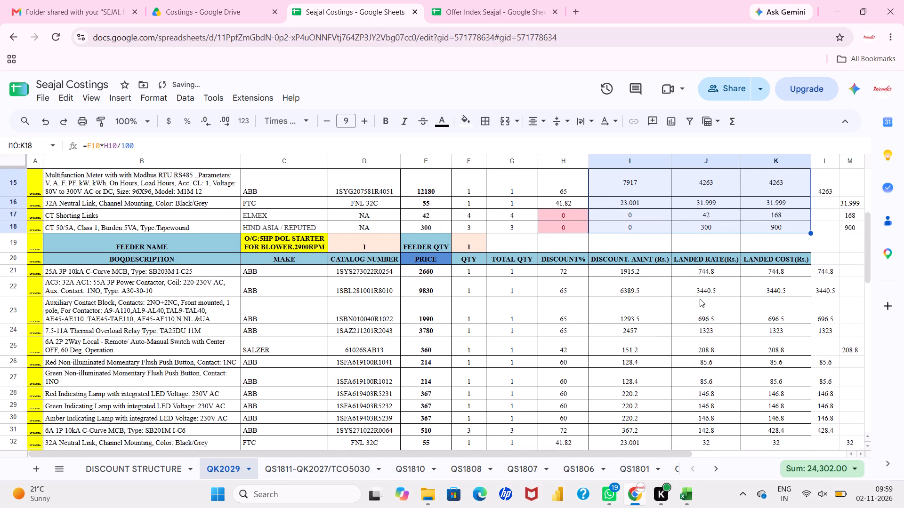
left_click(648, 273)
key("ctrl+v")
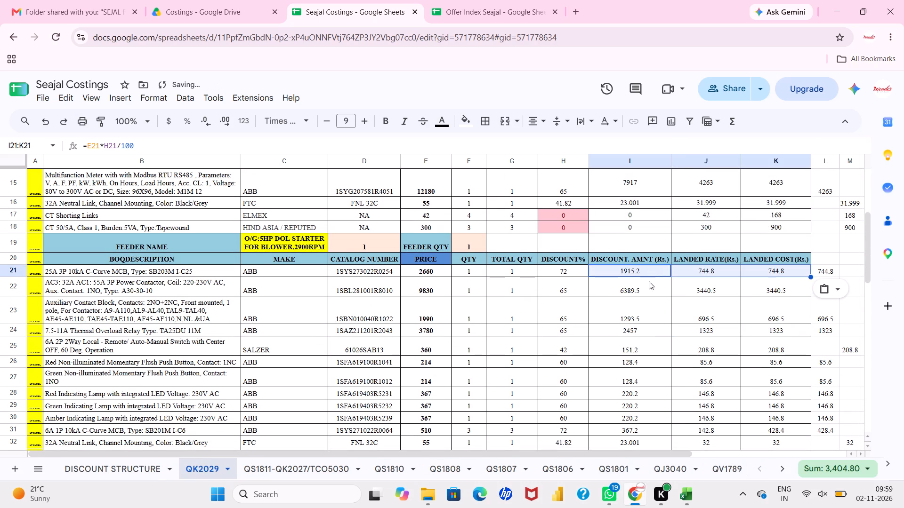
left_click_drag(812, 277, 822, 429)
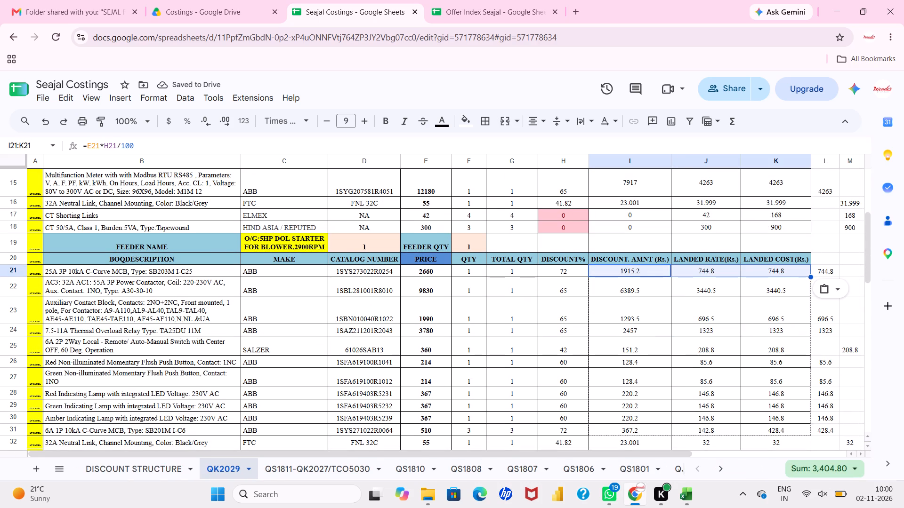
left_click_drag(822, 429, 778, 159)
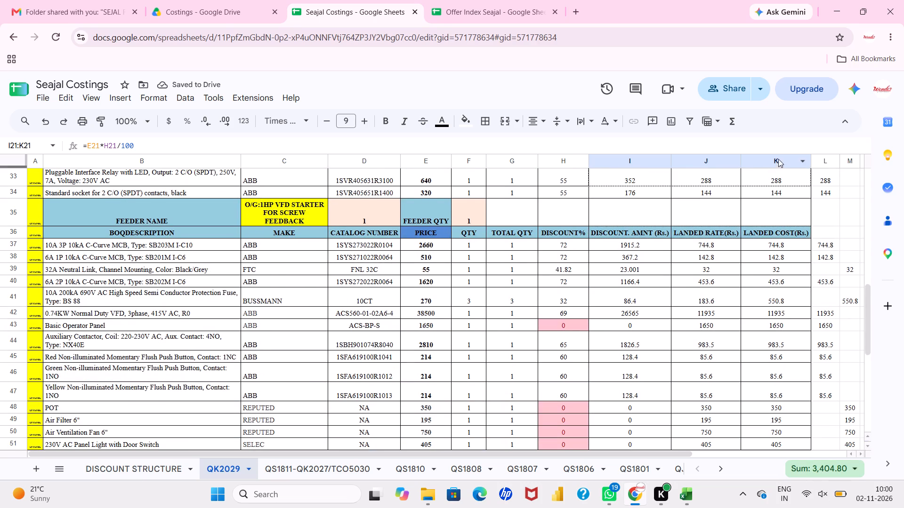
left_click_drag(778, 159, 781, 224)
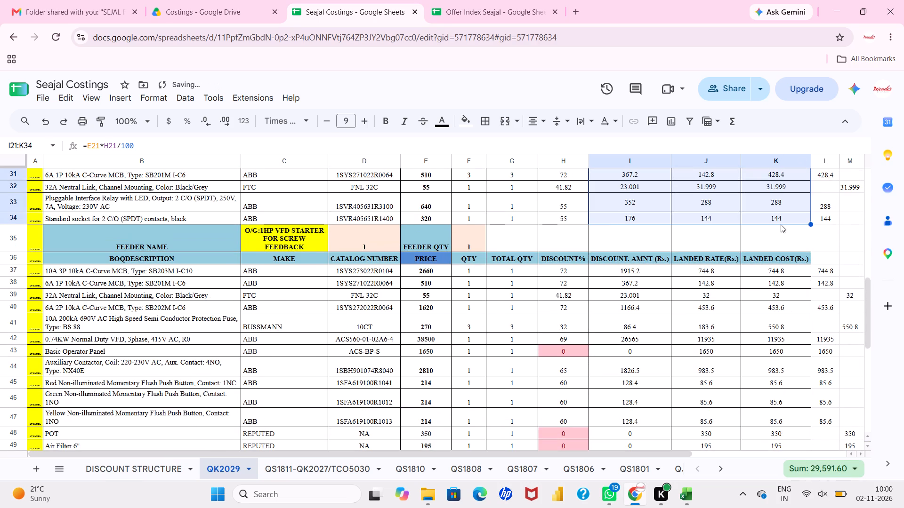
Paste the copied formulas into I37:K37 and fill them down to row 51 for the 1HP VFD starter items.
left_click(652, 273)
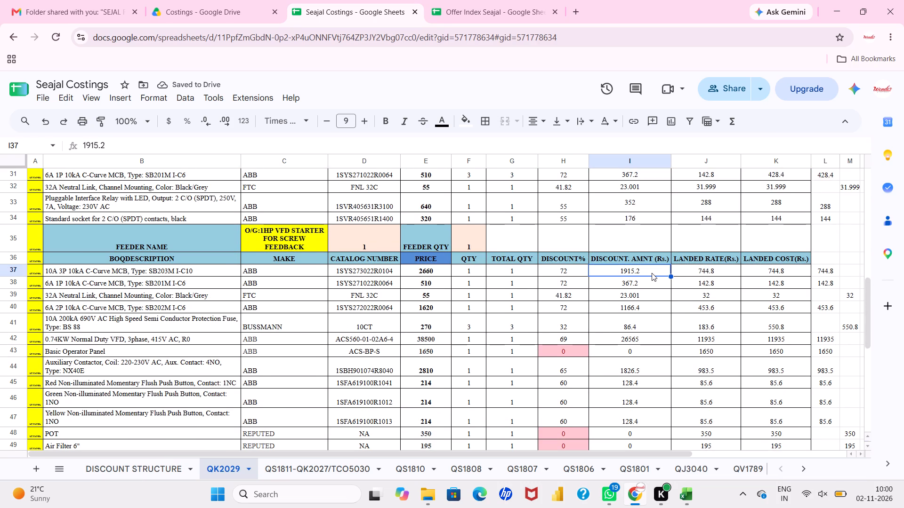
key("ctrl+v")
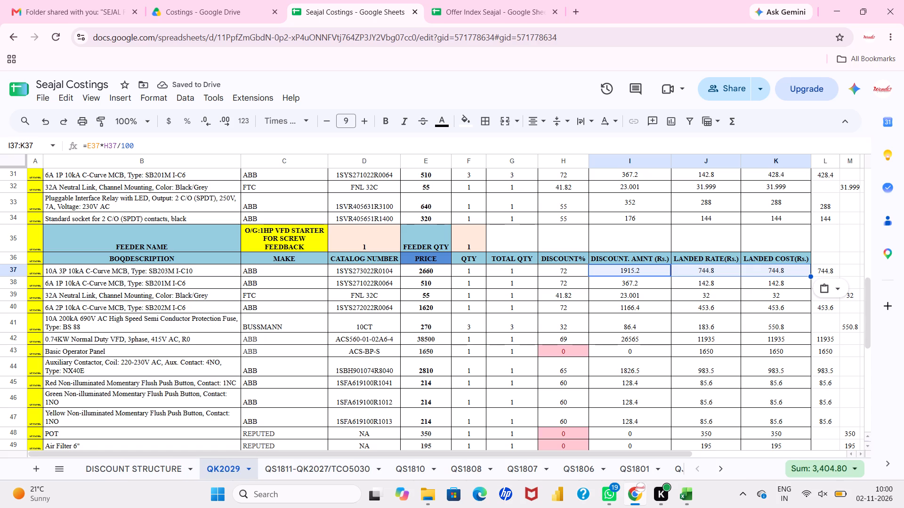
left_click_drag(810, 276, 786, 244)
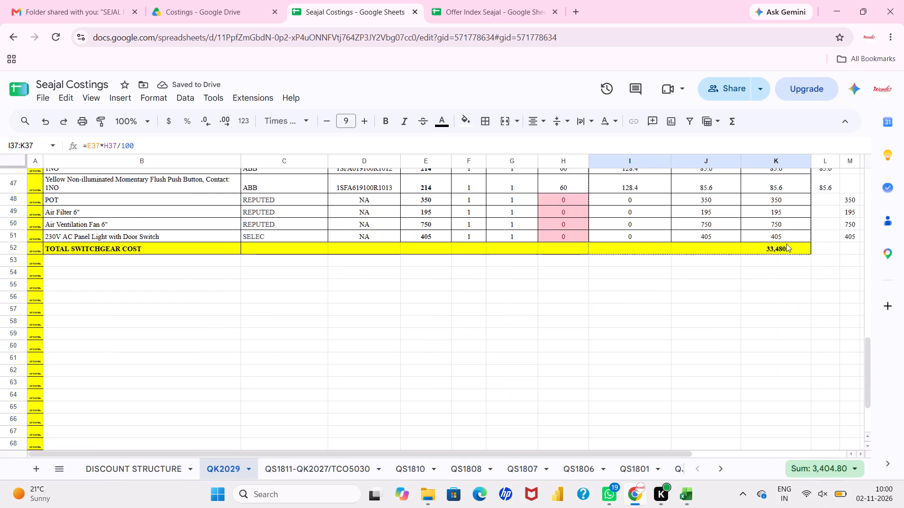
left_click_drag(786, 244, 786, 237)
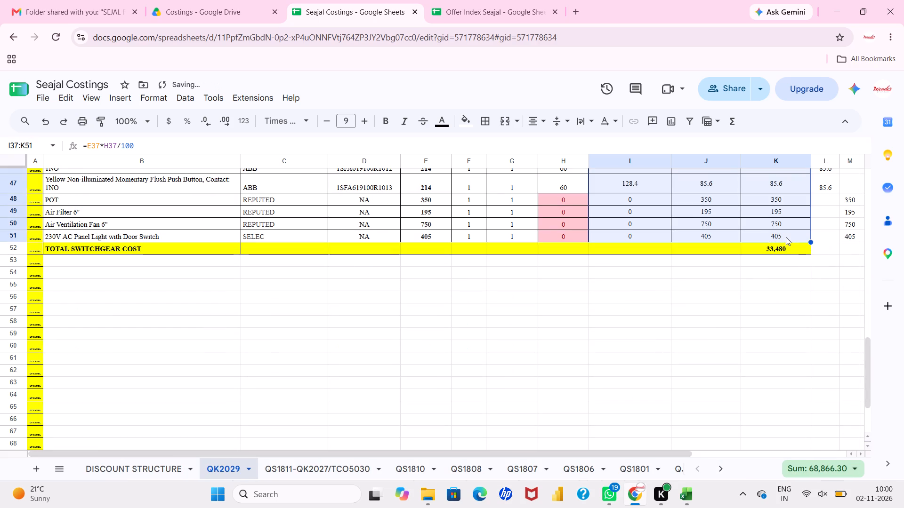
left_click(786, 237)
Format the numbers in columns I to K to one decimal place.
scroll(786, 237, "up", 6)
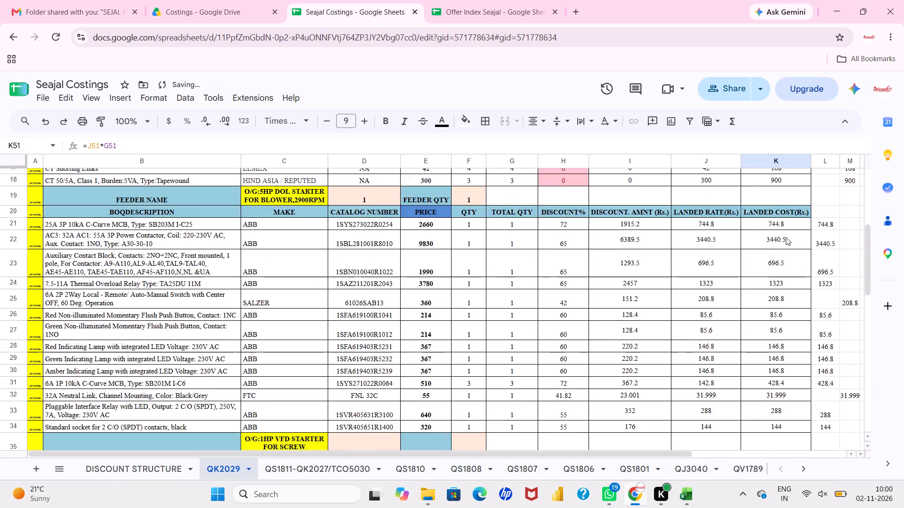
scroll(786, 237, "up", 2)
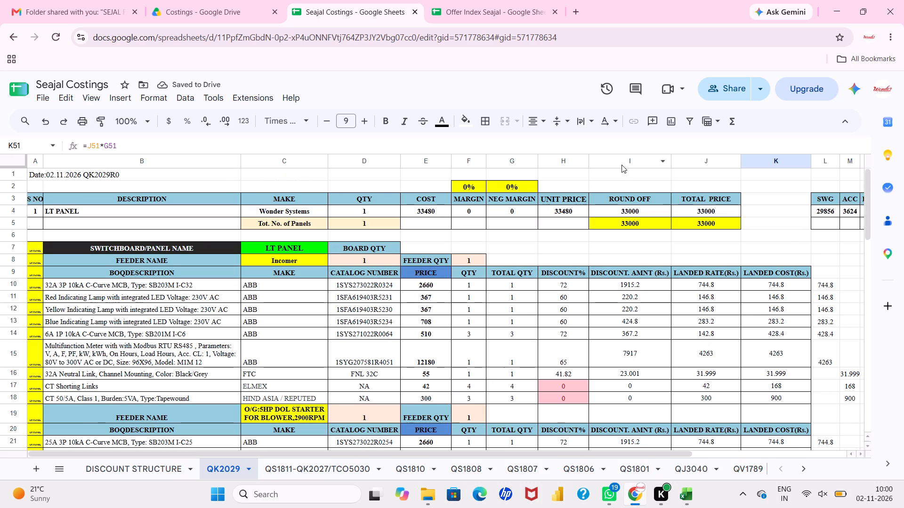
left_click_drag(621, 164, 773, 169)
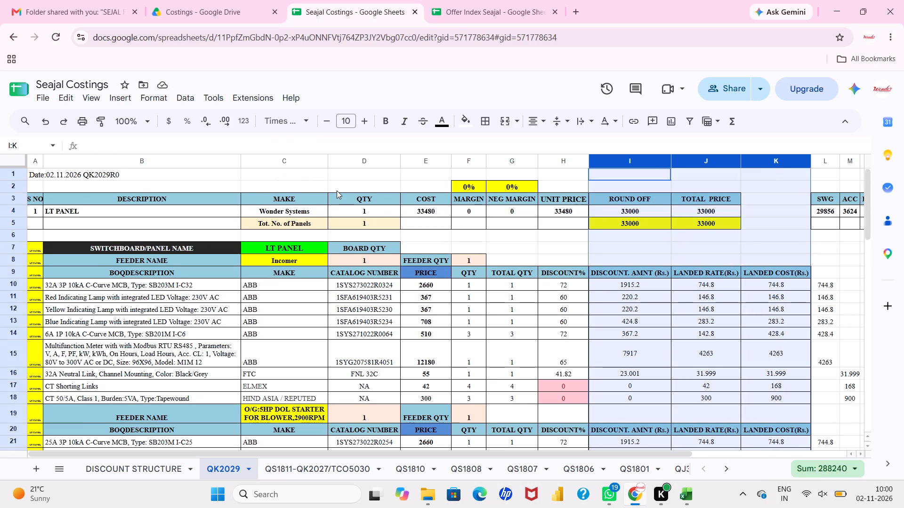
left_click(212, 119)
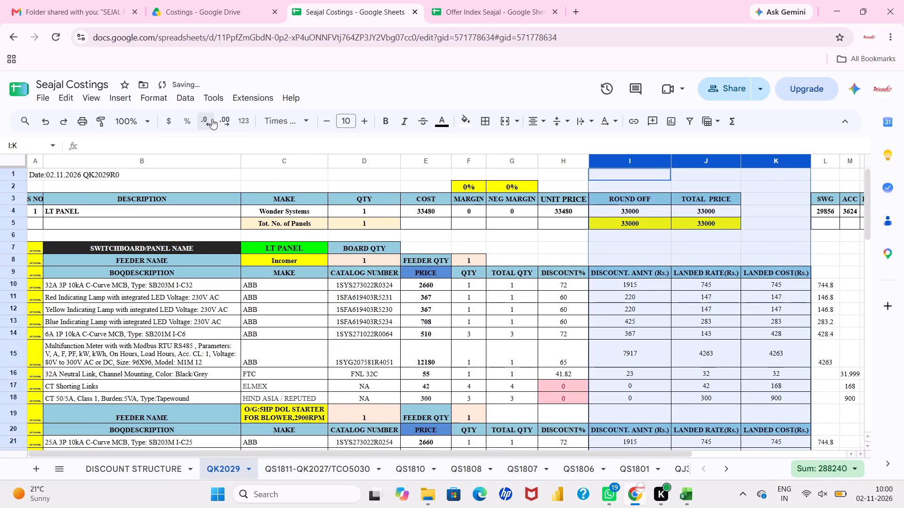
left_click(230, 116)
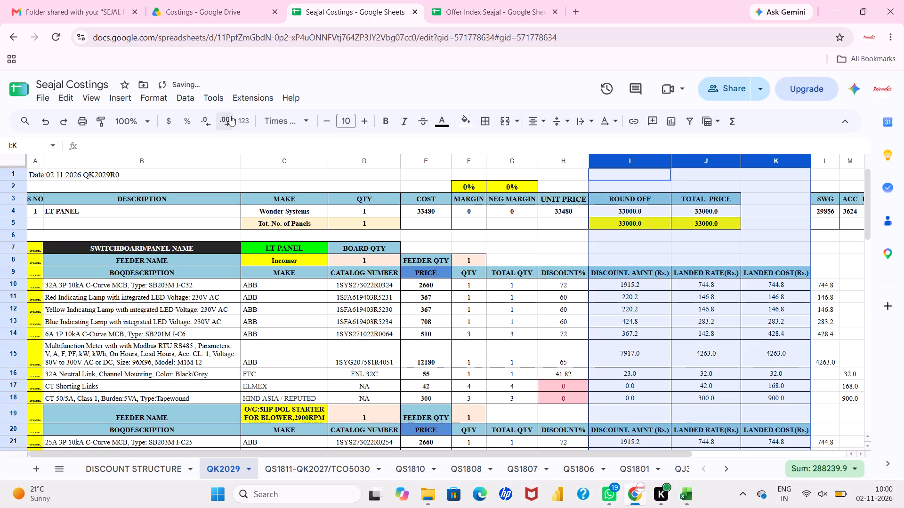
Auto-fit the widths of columns L and M to their contents.
left_click(634, 354)
scroll(634, 354, "down", 3)
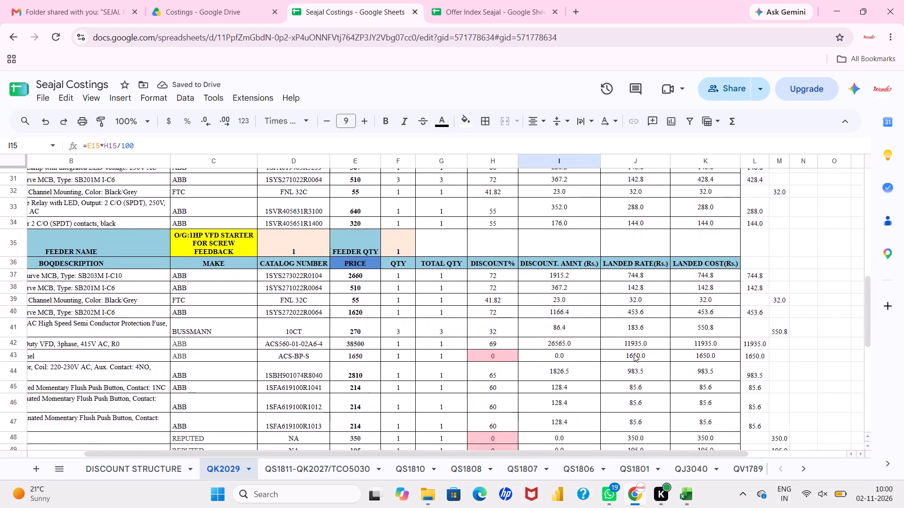
scroll(634, 354, "down", 2)
scroll(634, 354, "up", 2)
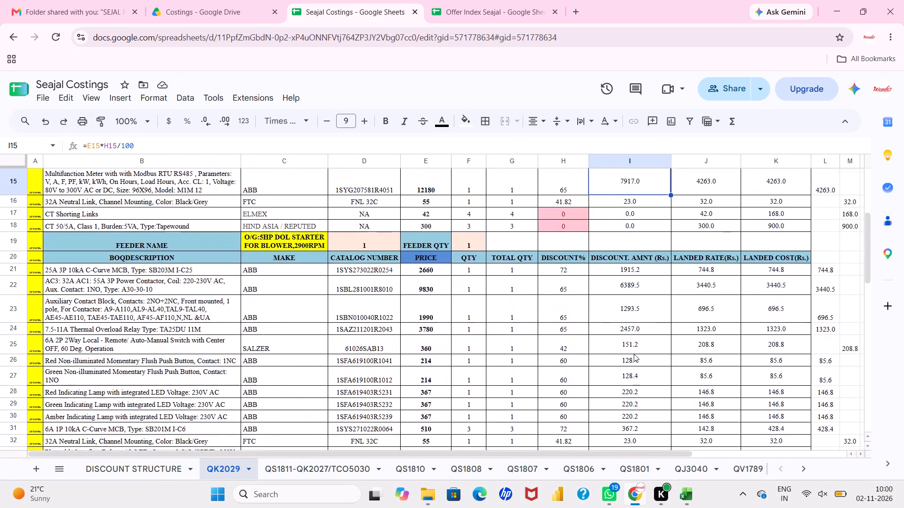
scroll(634, 354, "up", 1)
scroll(634, 354, "left", 2)
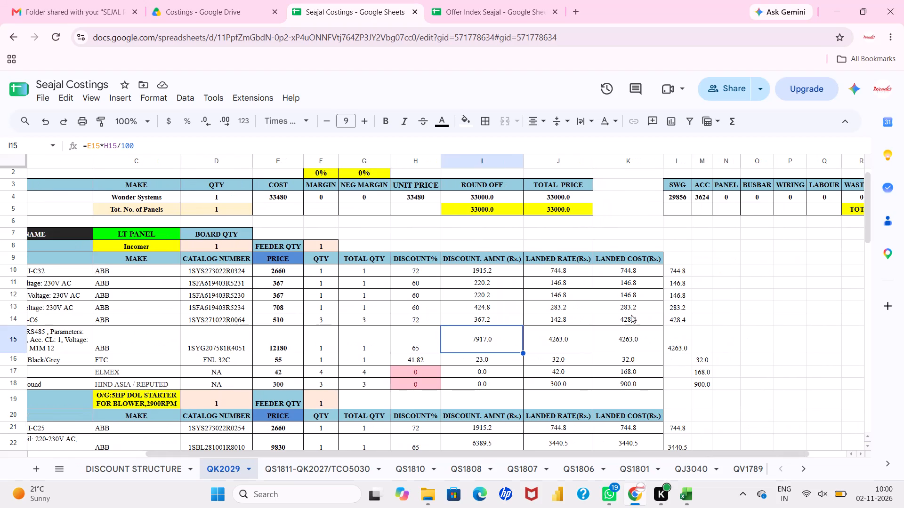
double_click(690, 162)
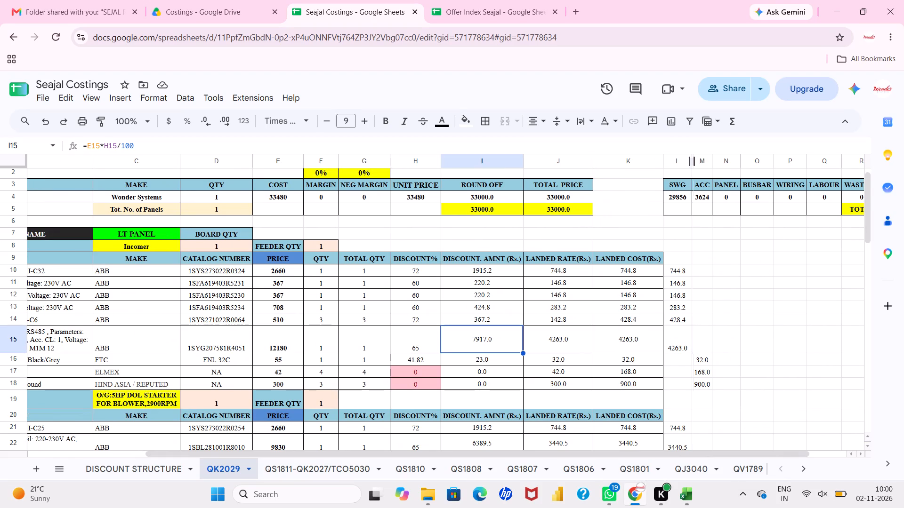
double_click(709, 159)
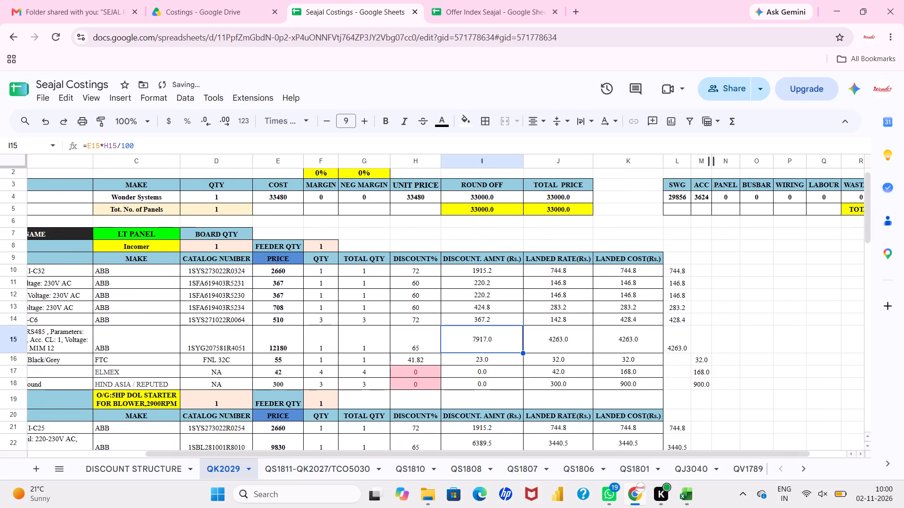
left_click(776, 311)
Check the discount and landed values across the feeder sections down to the TOTAL SWITCHGEAR COST row.
scroll(776, 311, "left", 1)
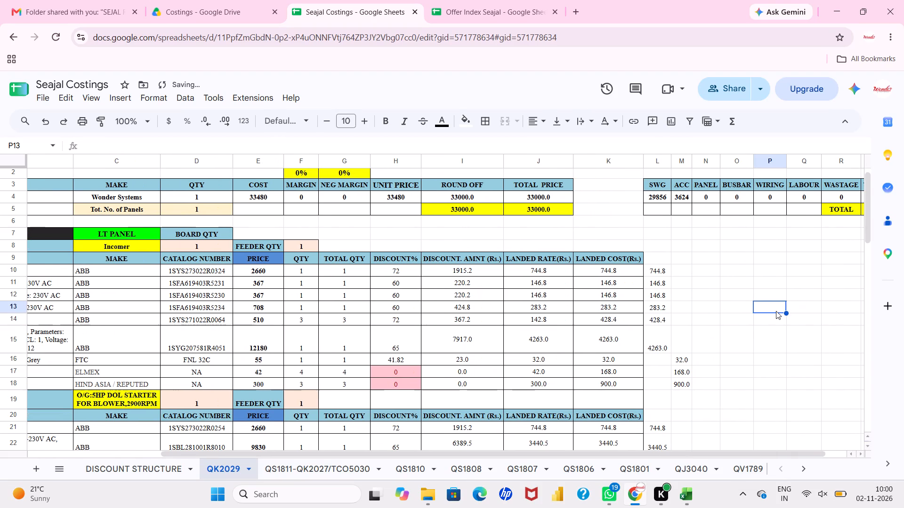
scroll(776, 311, "right", 2)
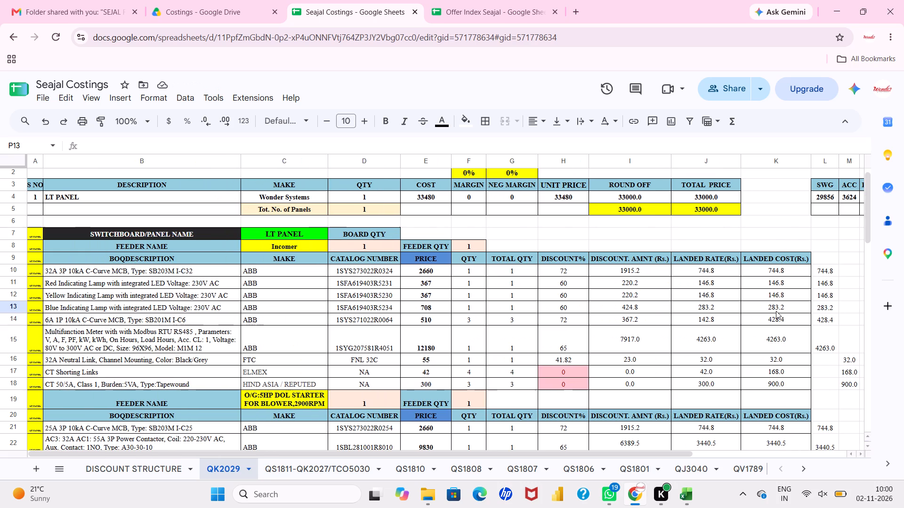
scroll(709, 343, "down", 1)
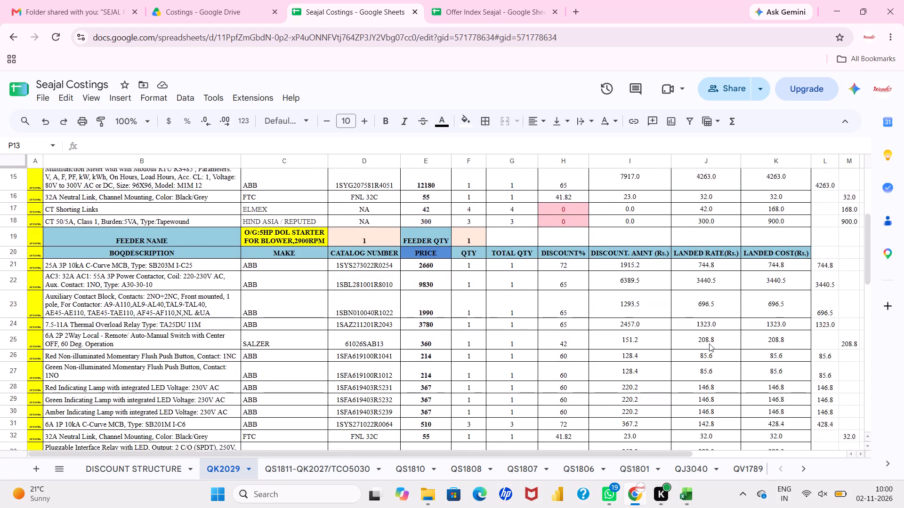
scroll(709, 343, "down", 1)
left_click(774, 277)
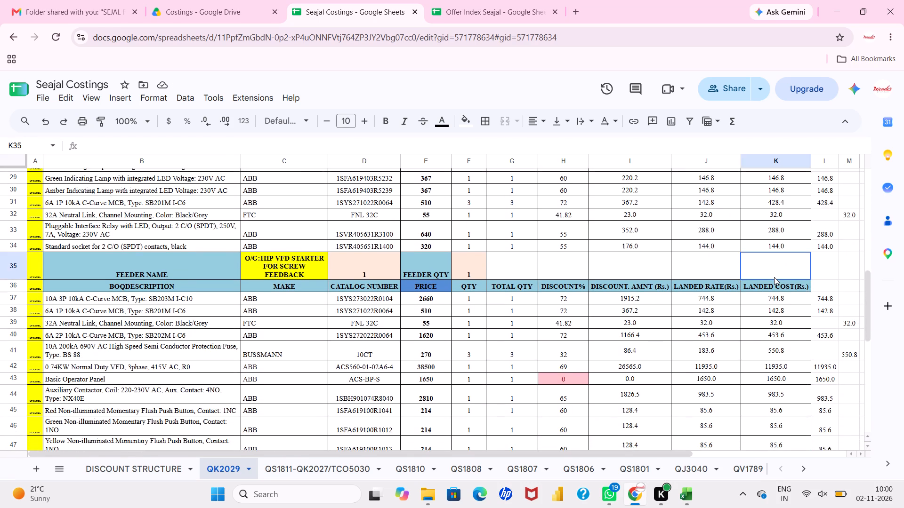
scroll(774, 277, "left", 2)
scroll(774, 277, "down", 2)
scroll(774, 277, "up", 2)
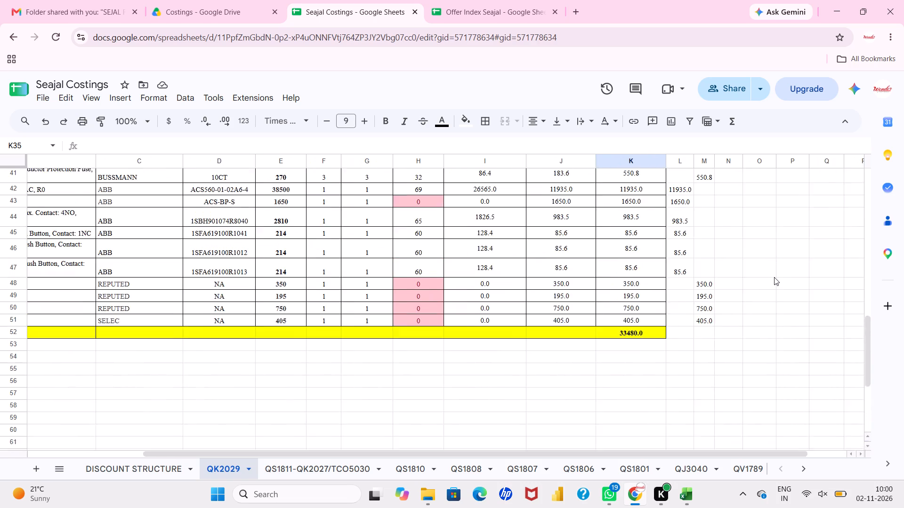
scroll(774, 277, "right", 4)
Clear the contents of C52:J52 in the TOTAL SWITCHGEAR COST row.
left_click(553, 435)
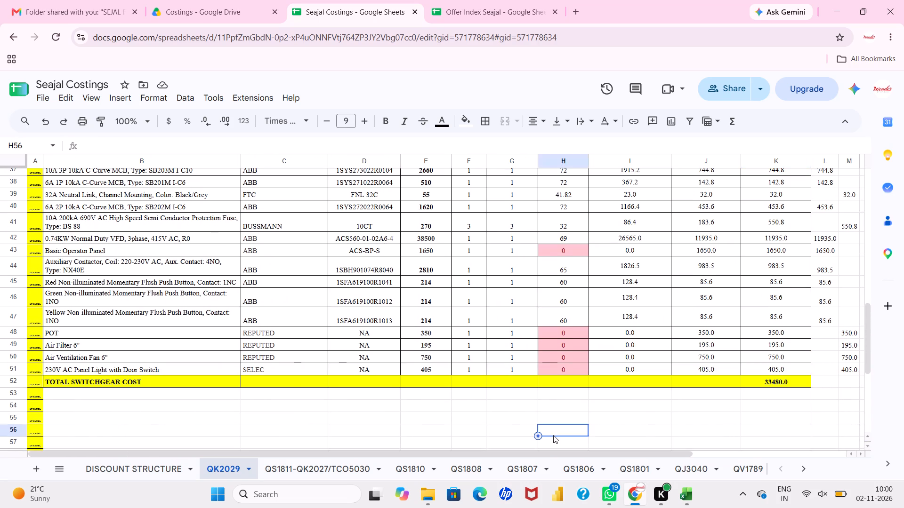
left_click_drag(288, 387, 600, 394)
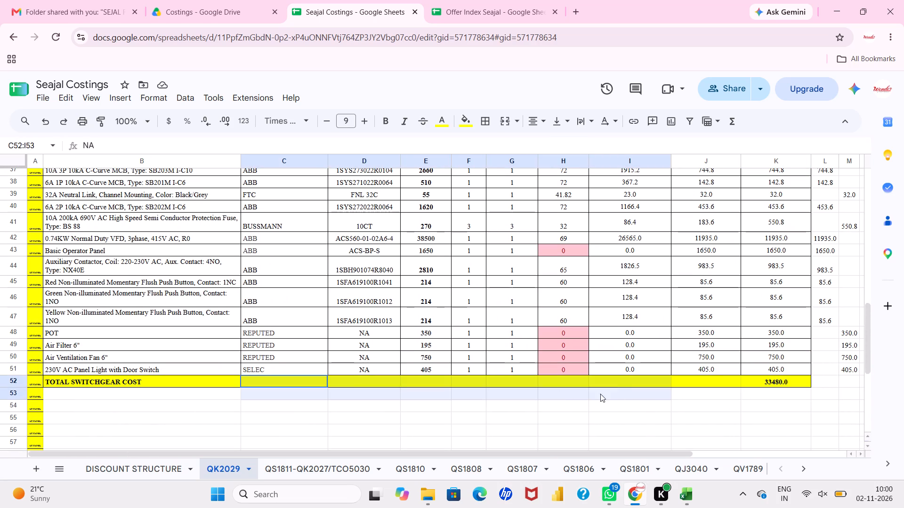
left_click_drag(600, 394, 684, 383)
key("Delete")
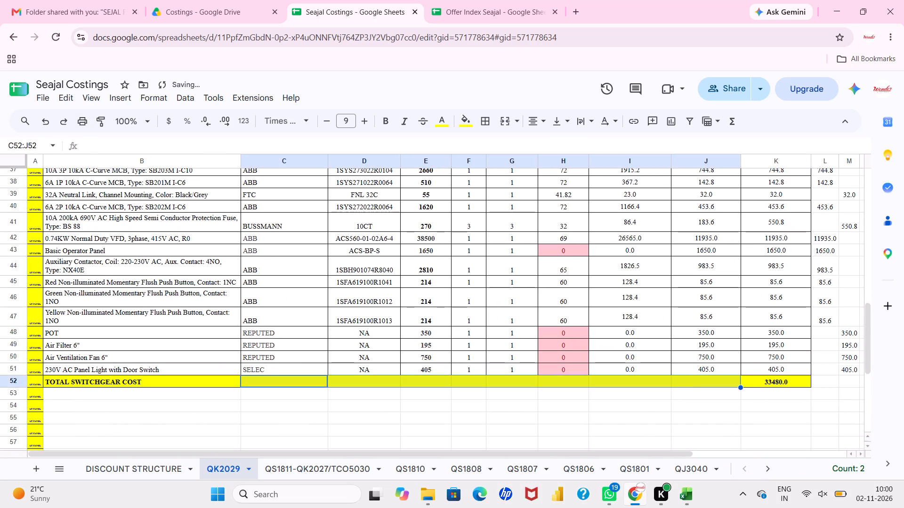
left_click(661, 409)
Review the QK2029 sheet from the panel summary through the Incomer and 5HP DOL starter items.
scroll(661, 409, "up", 4)
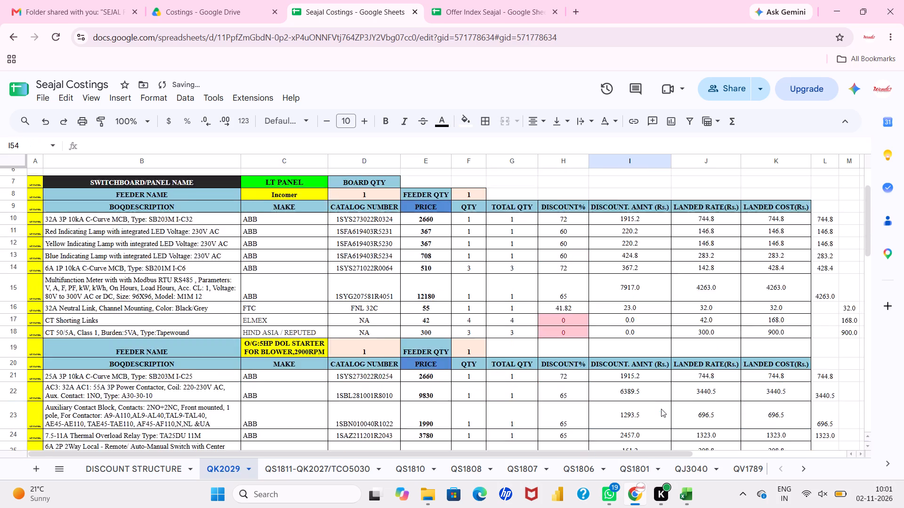
scroll(661, 409, "up", 3)
left_click(638, 253)
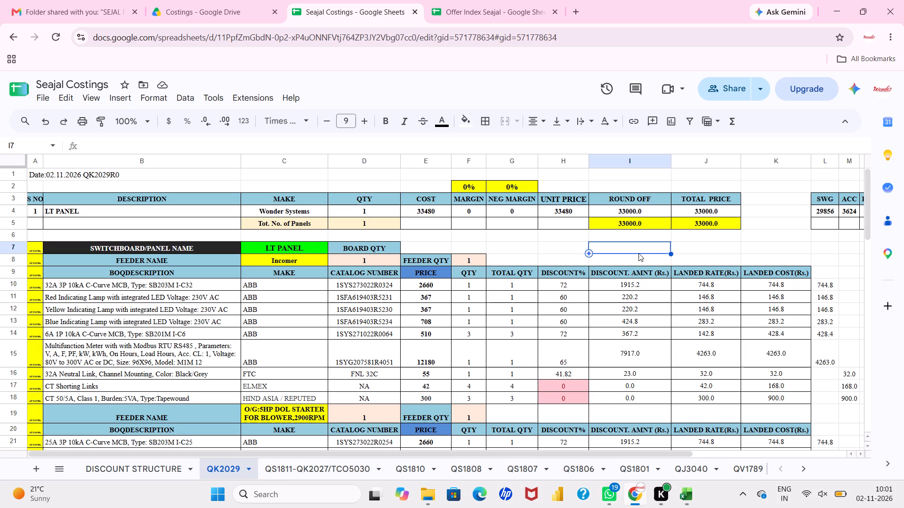
left_click(684, 255)
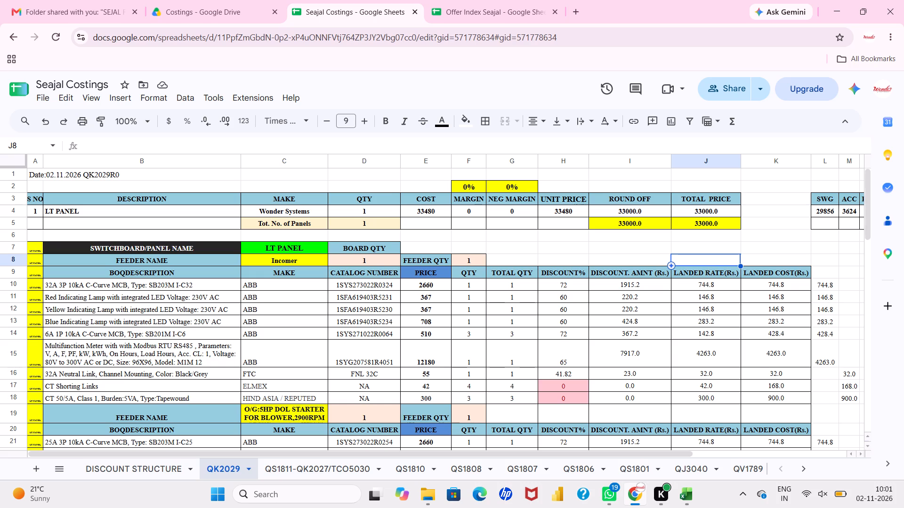
scroll(684, 255, "down", 1)
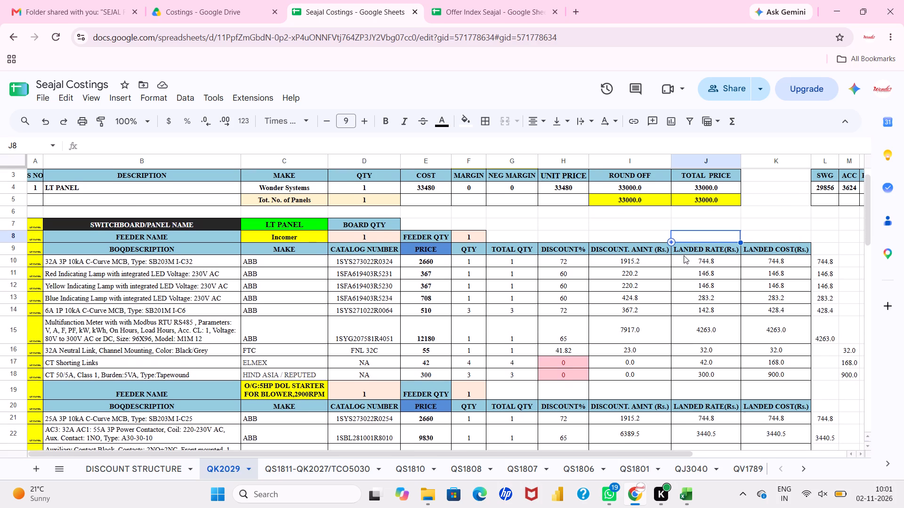
scroll(684, 255, "down", 1)
scroll(684, 255, "right", 1)
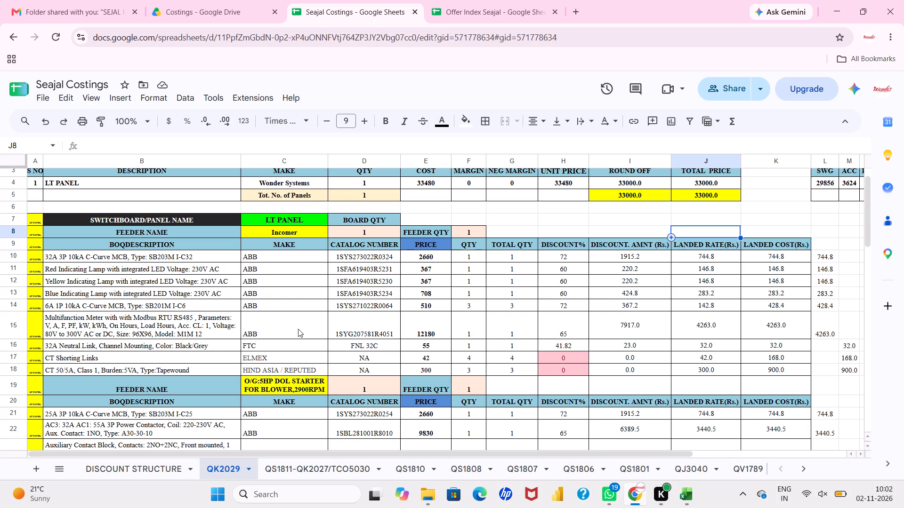
scroll(292, 330, "right", 1)
scroll(100, 295, "down", 1)
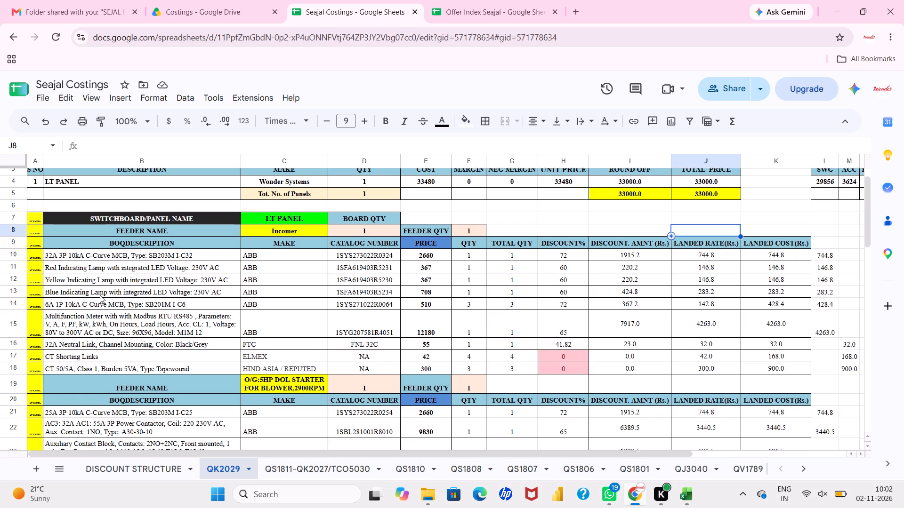
scroll(100, 295, "down", 1)
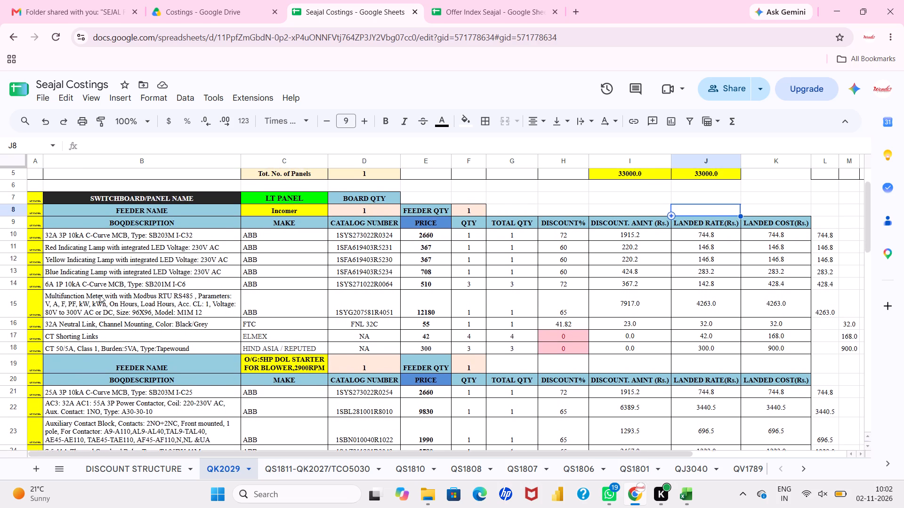
scroll(100, 295, "right", 1)
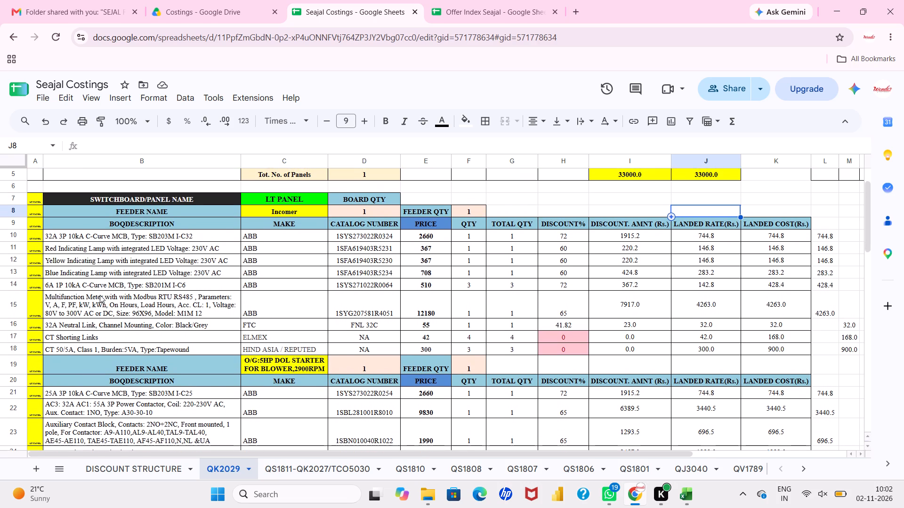
scroll(100, 295, "down", 1)
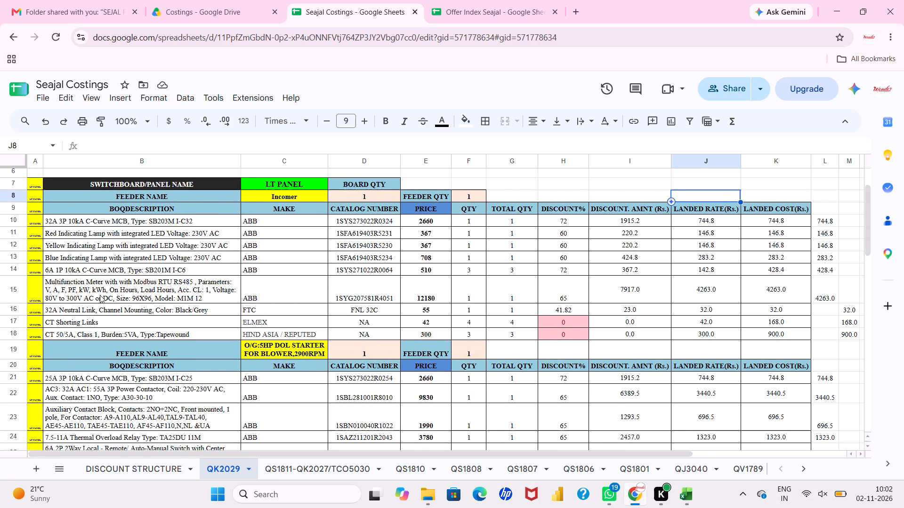
scroll(100, 295, "down", 1)
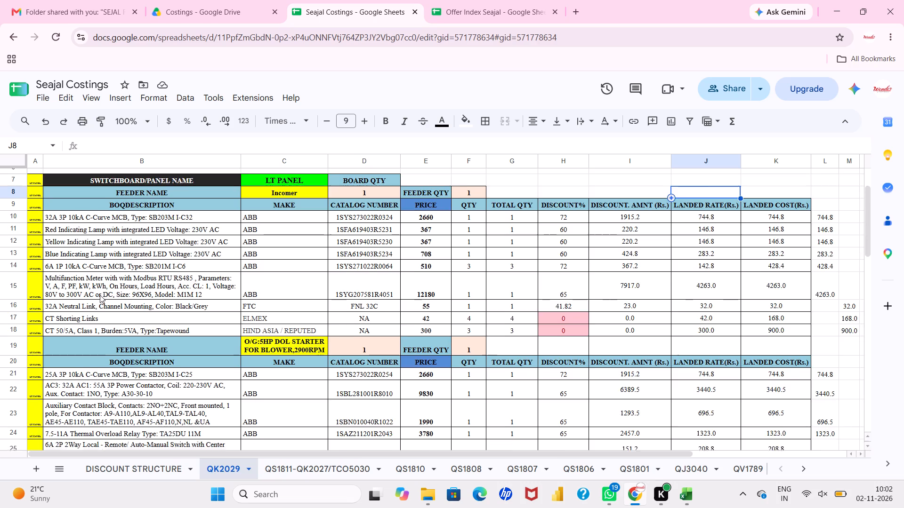
scroll(100, 295, "down", 2)
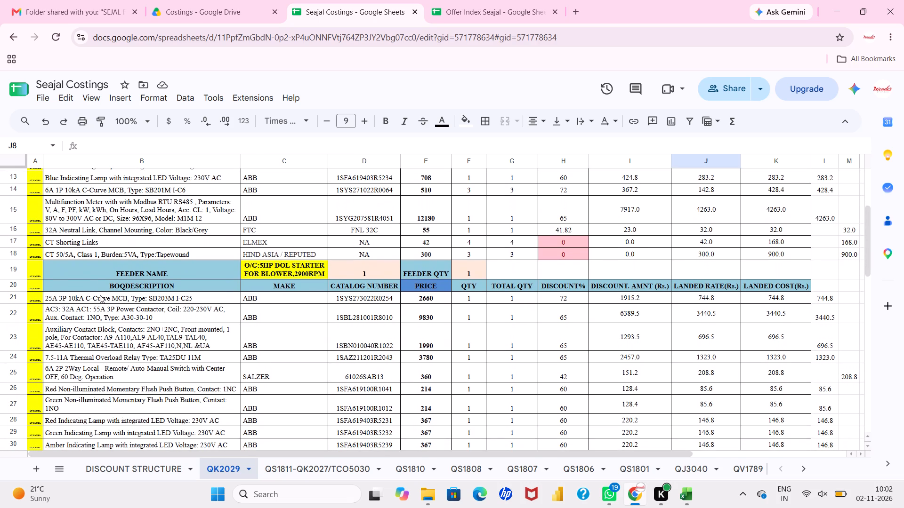
scroll(100, 295, "down", 2)
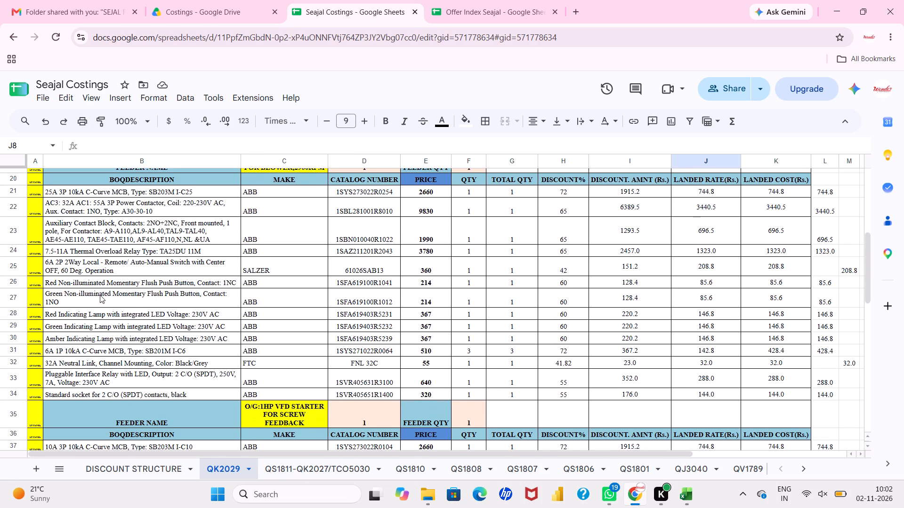